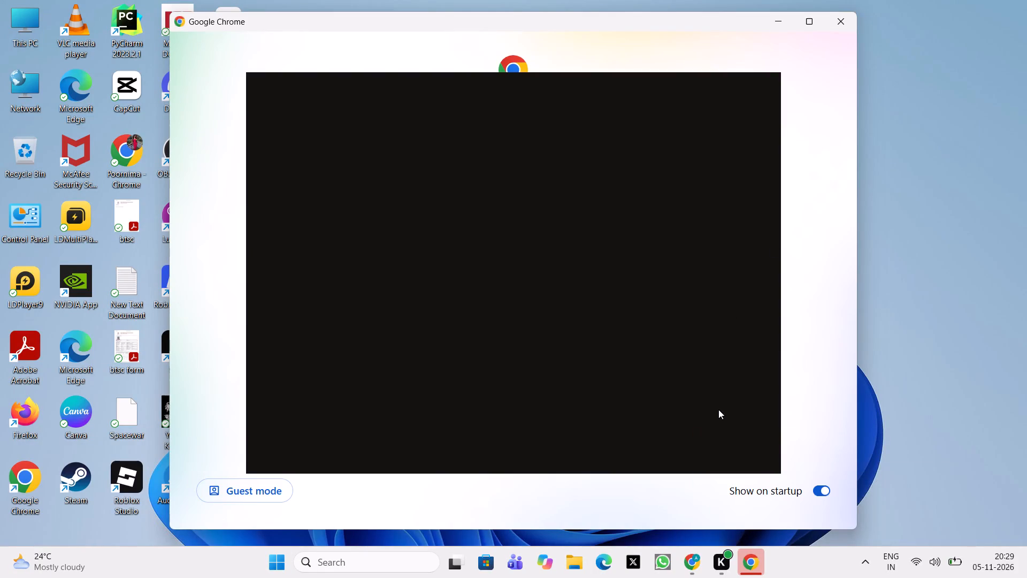
# Open a Chrome window using the third listed profile.
pyautogui.click(752, 568)
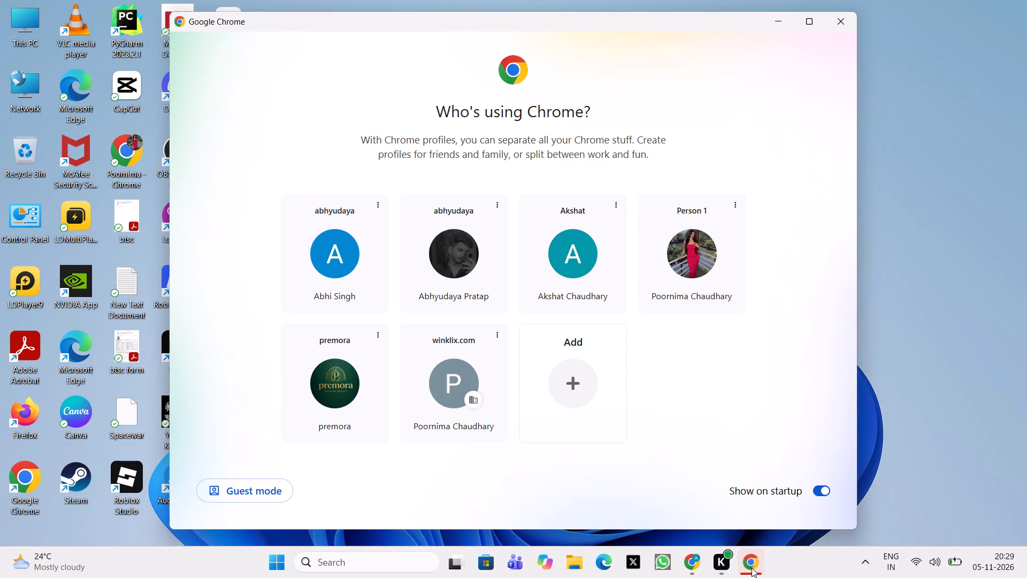
pyautogui.click(610, 256)
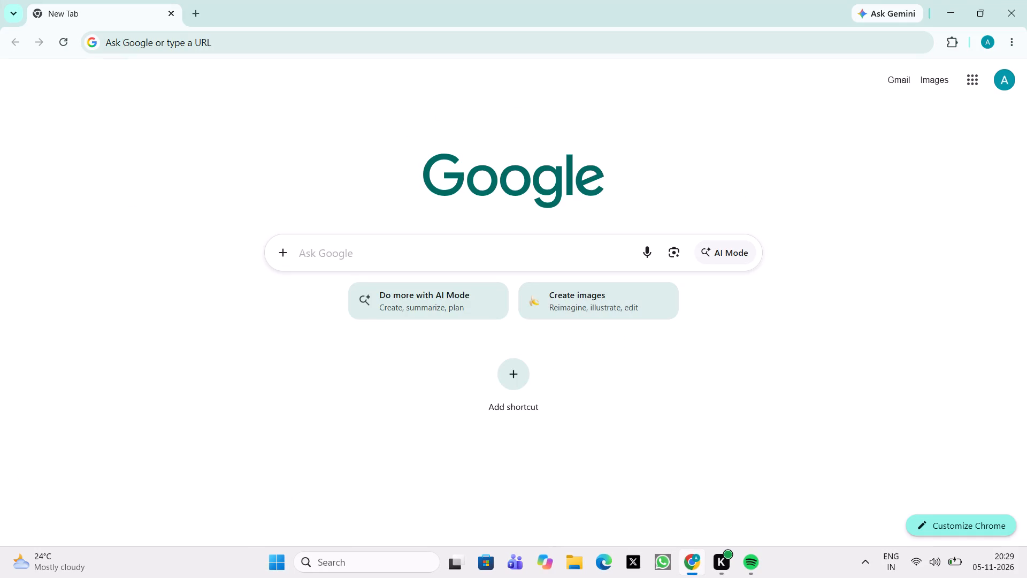
# Search Google for tradingview.
pyautogui.click(531, 254)
pyautogui.click(492, 288)
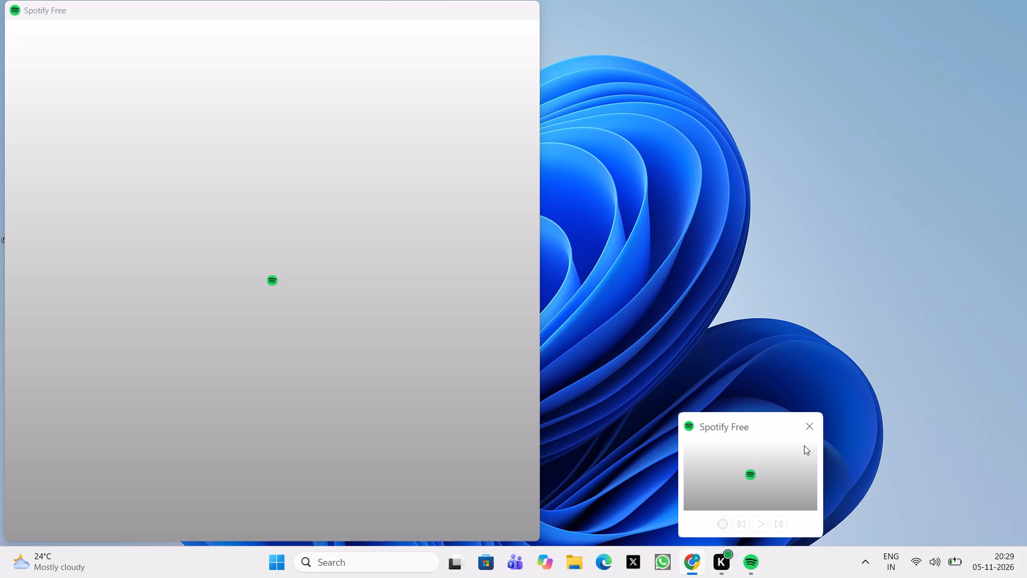
# Close the Spotify window.
pyautogui.click(815, 427)
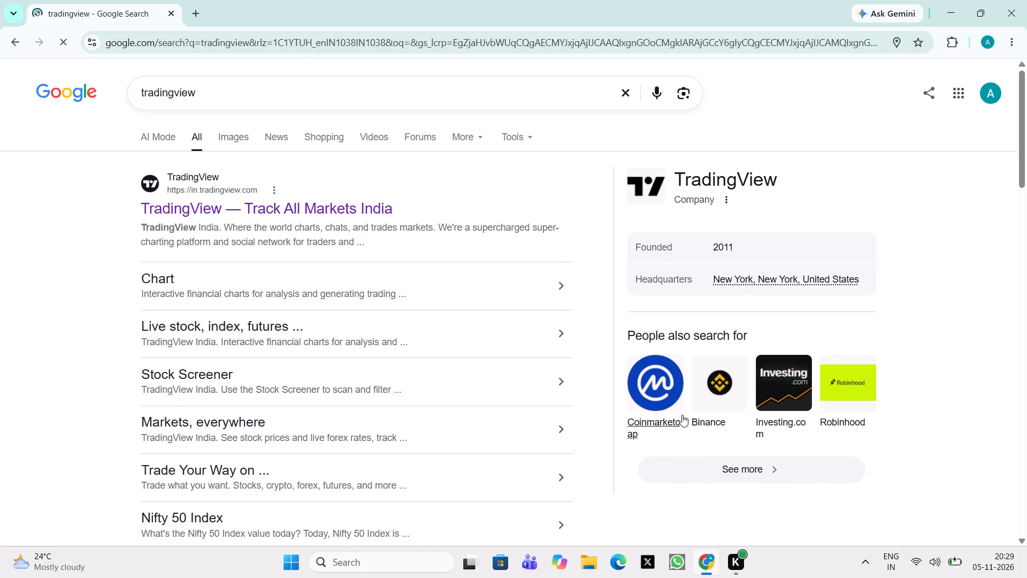
# Open the TradingView India site and launch the XAUUSD spot gold chart.
pyautogui.click(378, 209)
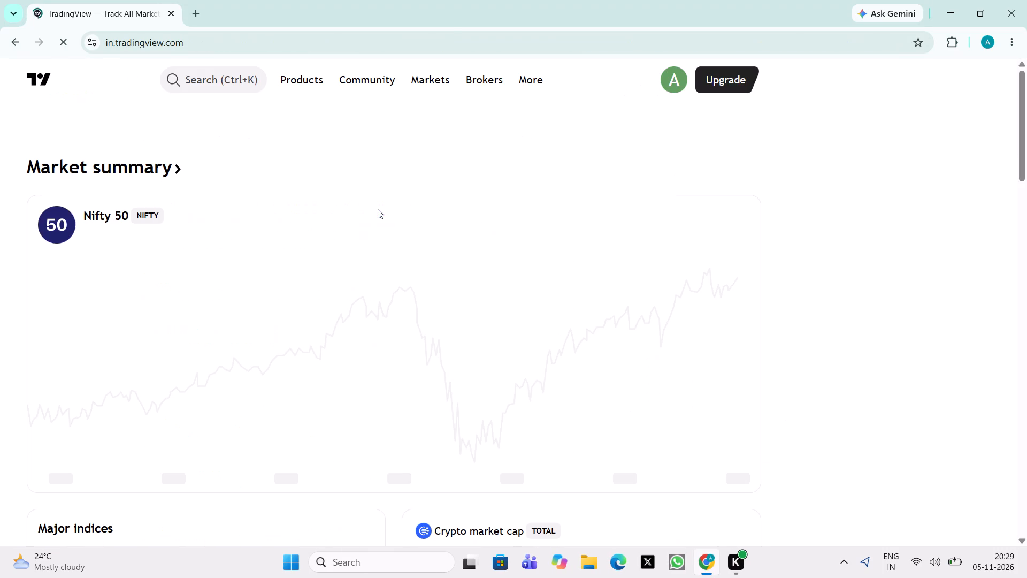
pyautogui.click(226, 80)
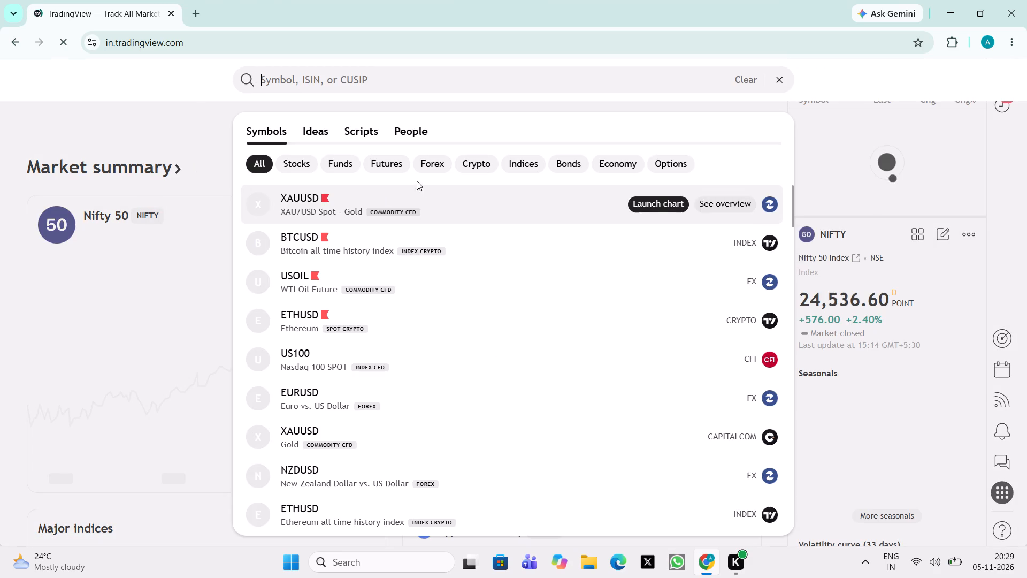
pyautogui.click(454, 211)
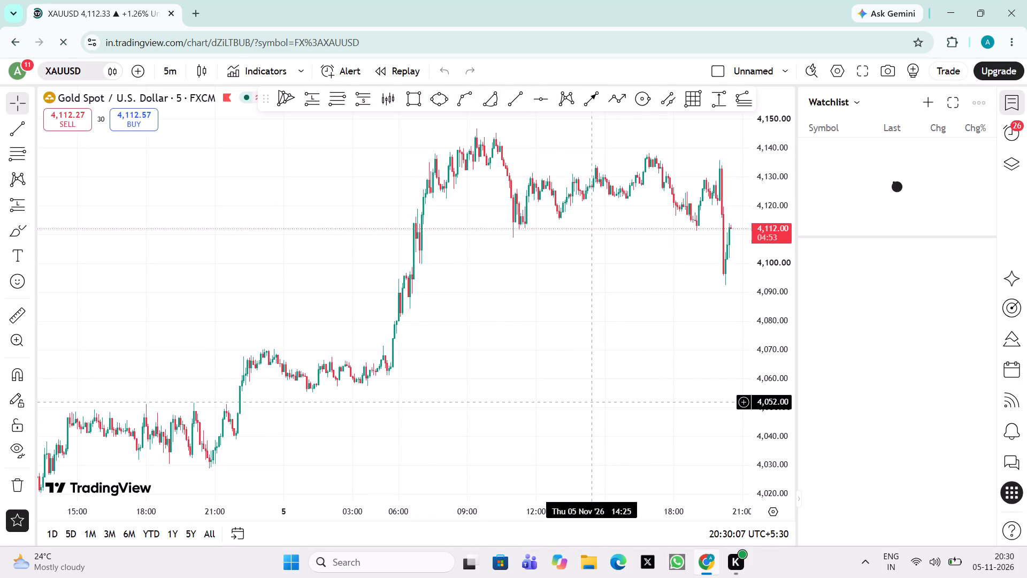
# Draw a rectangle over the rise after the small widening trendlines, from about 4,029.51 up to about 4,070.32.
pyautogui.moveTo(600, 411); pyautogui.dragTo(861, 302)
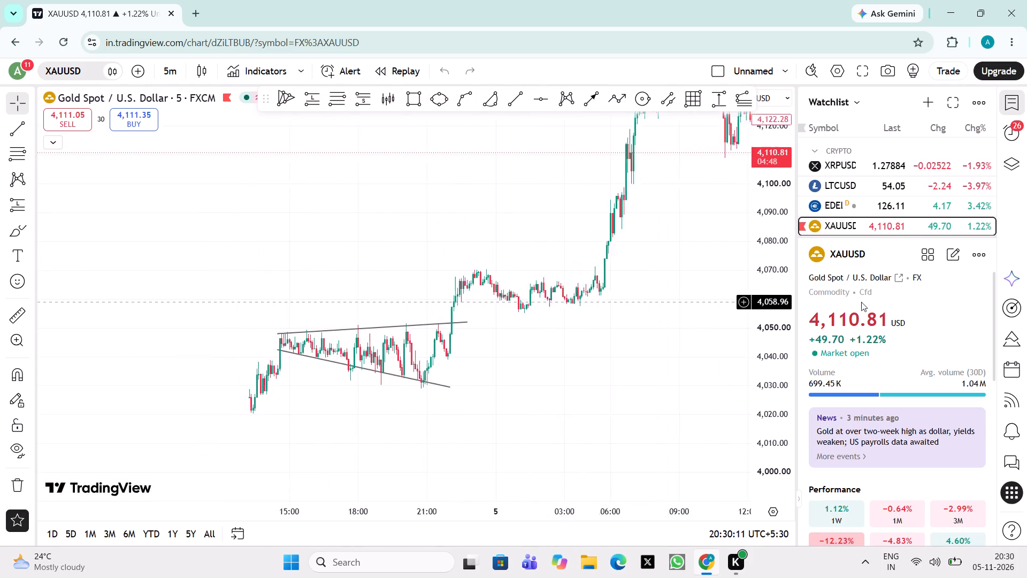
pyautogui.moveTo(861, 302); pyautogui.dragTo(894, 302)
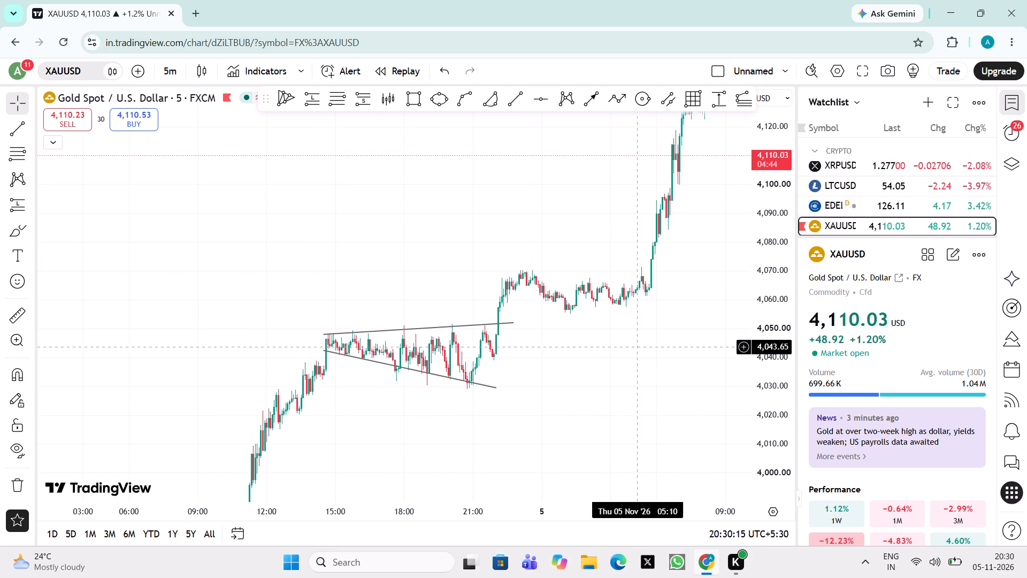
pyautogui.moveTo(637, 347); pyautogui.dragTo(292, 456)
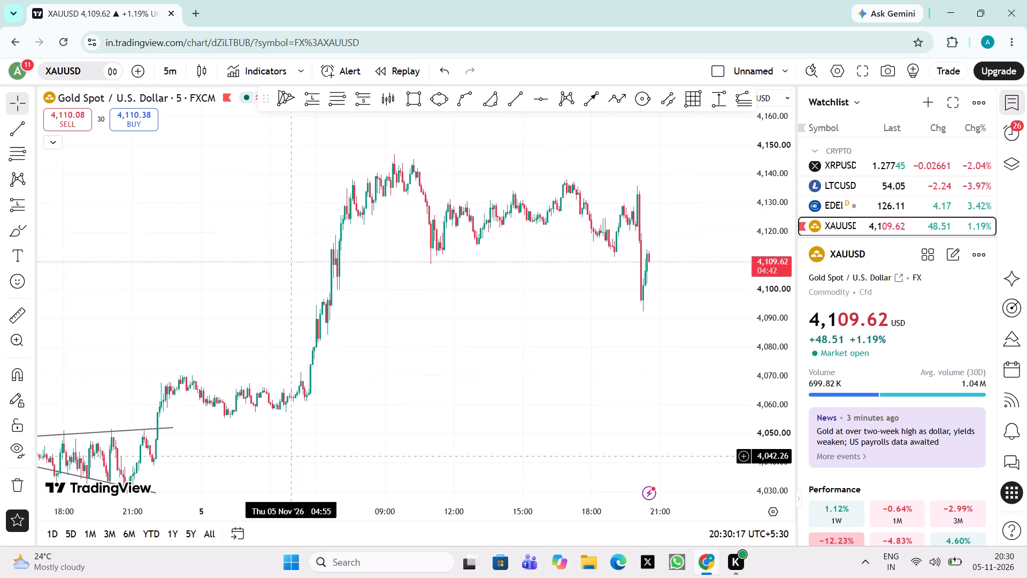
pyautogui.moveTo(292, 456); pyautogui.dragTo(452, 412)
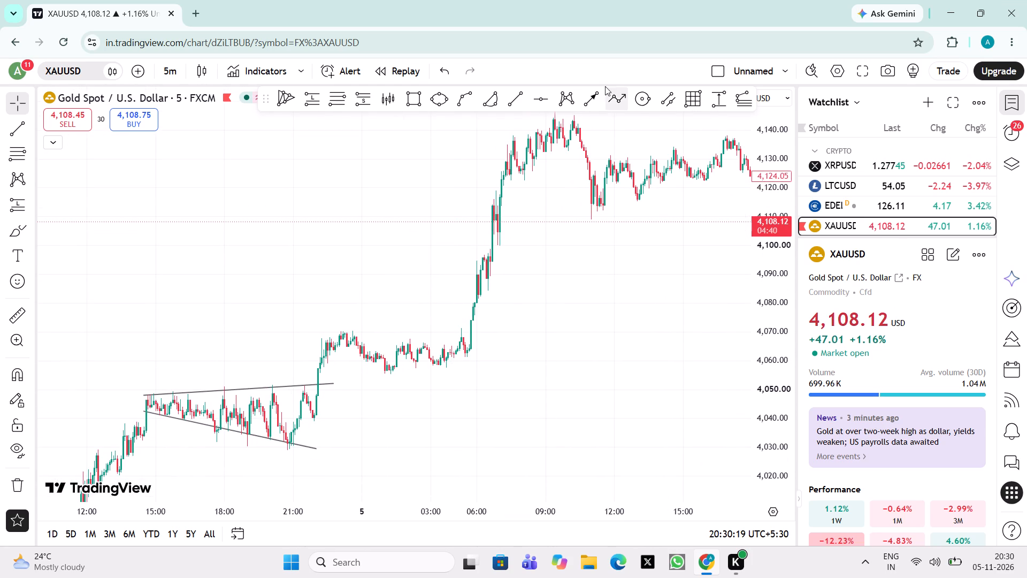
pyautogui.click(413, 106)
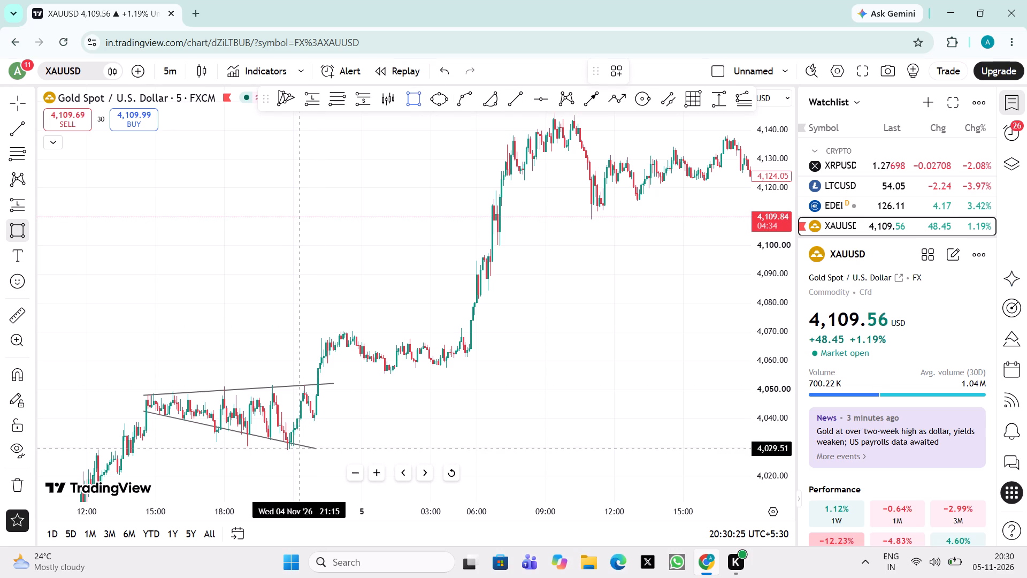
pyautogui.moveTo(302, 448); pyautogui.dragTo(413, 330)
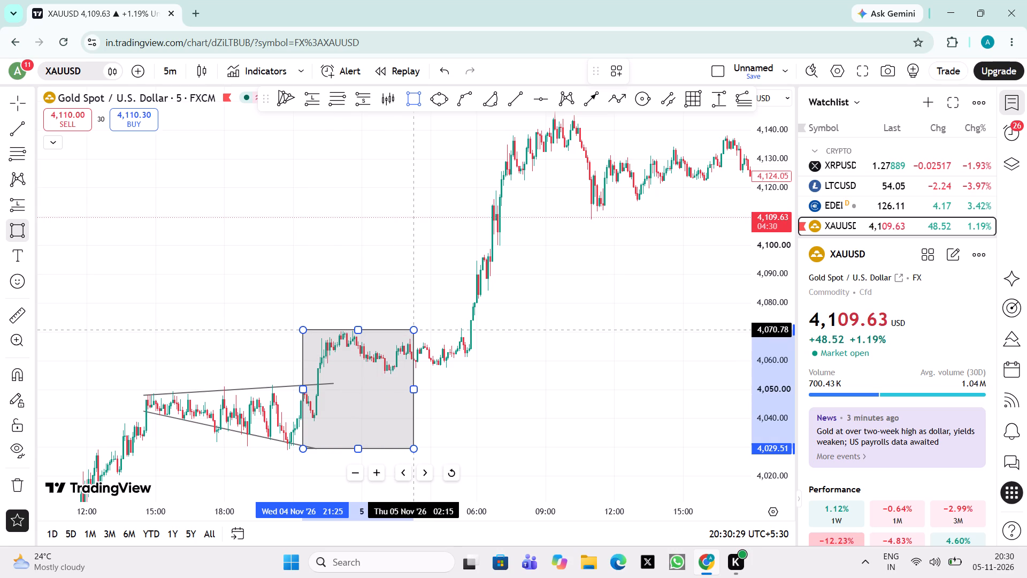
pyautogui.moveTo(413, 330); pyautogui.dragTo(426, 331)
pyautogui.click(426, 331)
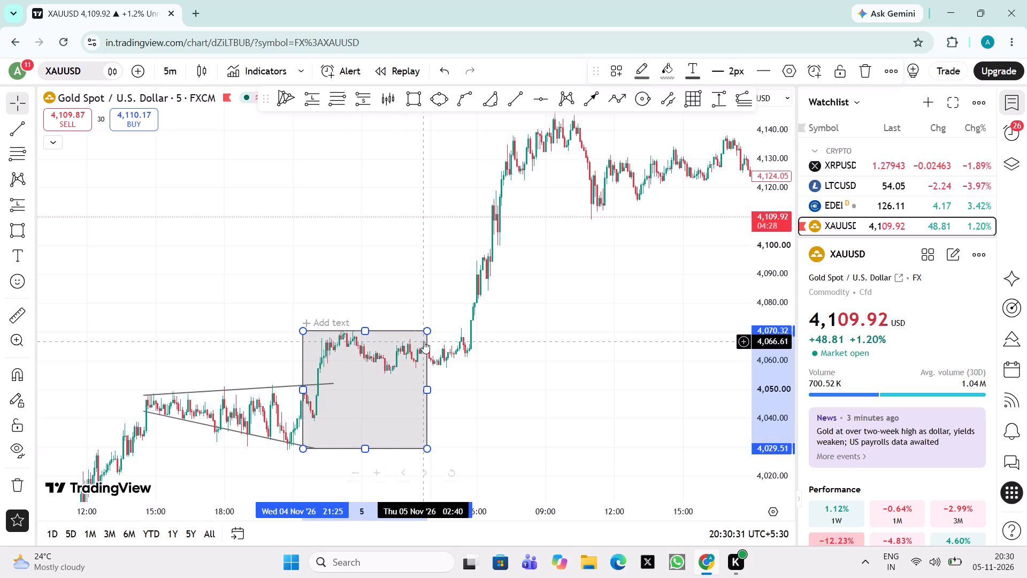
# Move the rectangle onto the 5 November morning rally so it spans about 4,061 to 4,102.
pyautogui.moveTo(424, 341); pyautogui.dragTo(573, 250)
pyautogui.click(573, 250)
# Clone the rectangle and stack the copy directly above the original, spanning about 4,101.63 to 4,142.44.
pyautogui.moveTo(676, 270); pyautogui.dragTo(476, 417)
pyautogui.click(385, 416)
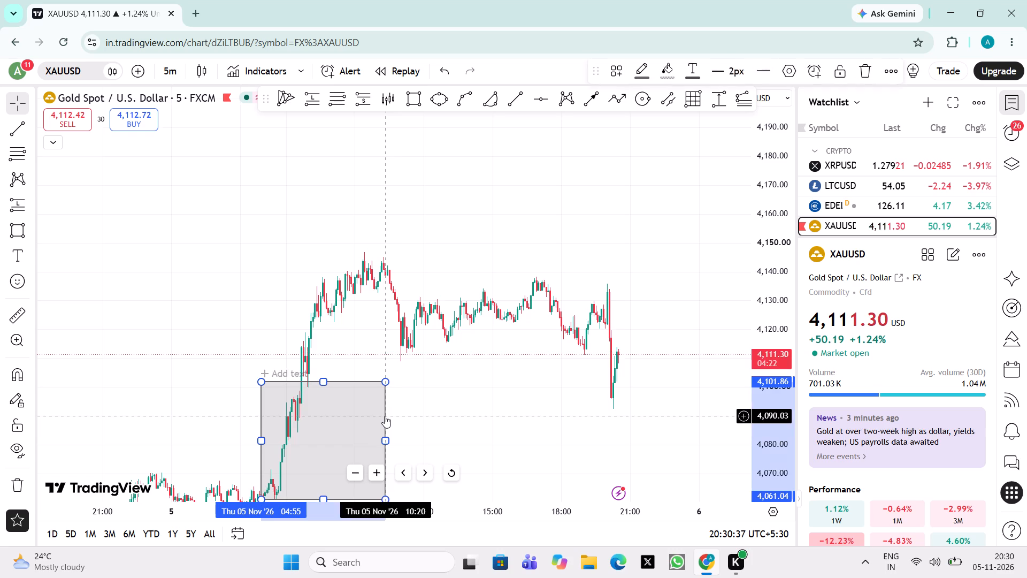
pyautogui.click(890, 69)
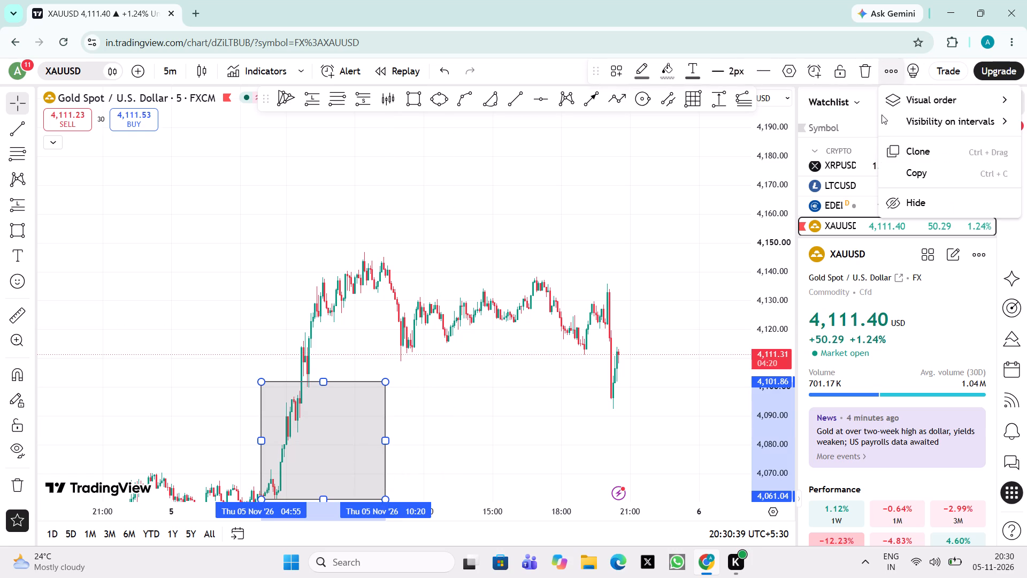
pyautogui.click(900, 147)
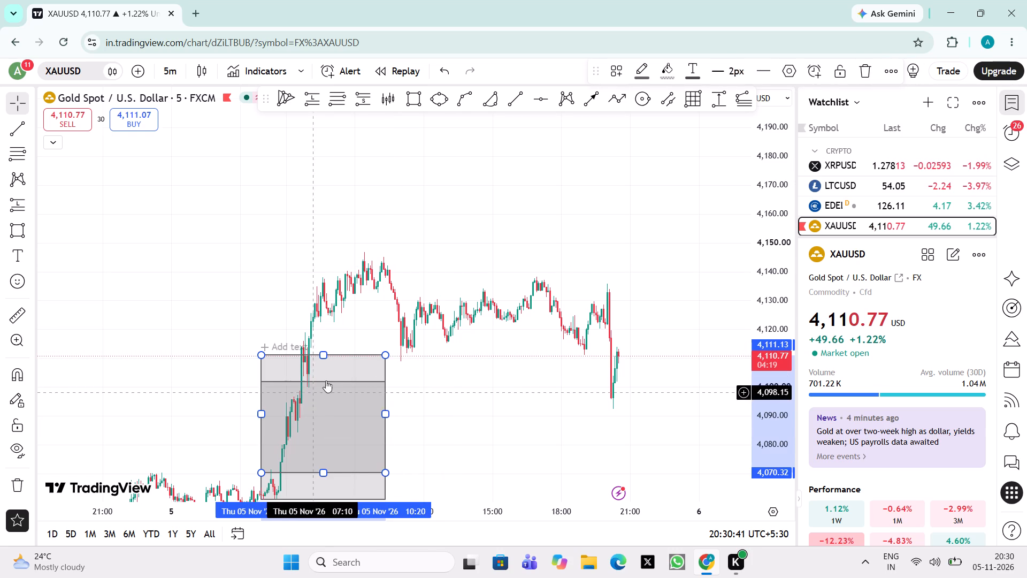
pyautogui.moveTo(358, 369); pyautogui.dragTo(357, 282)
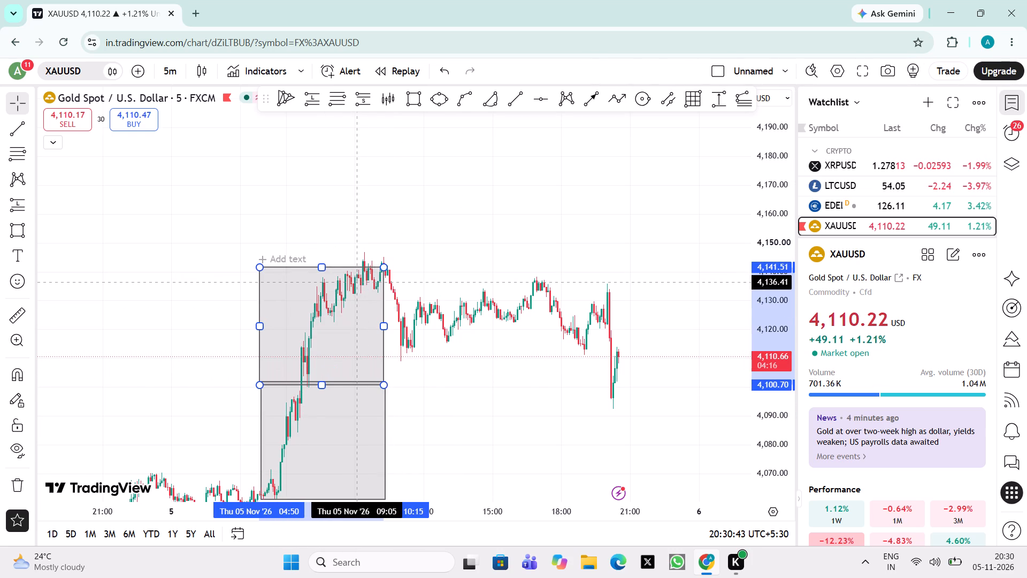
pyautogui.moveTo(357, 282); pyautogui.dragTo(359, 278)
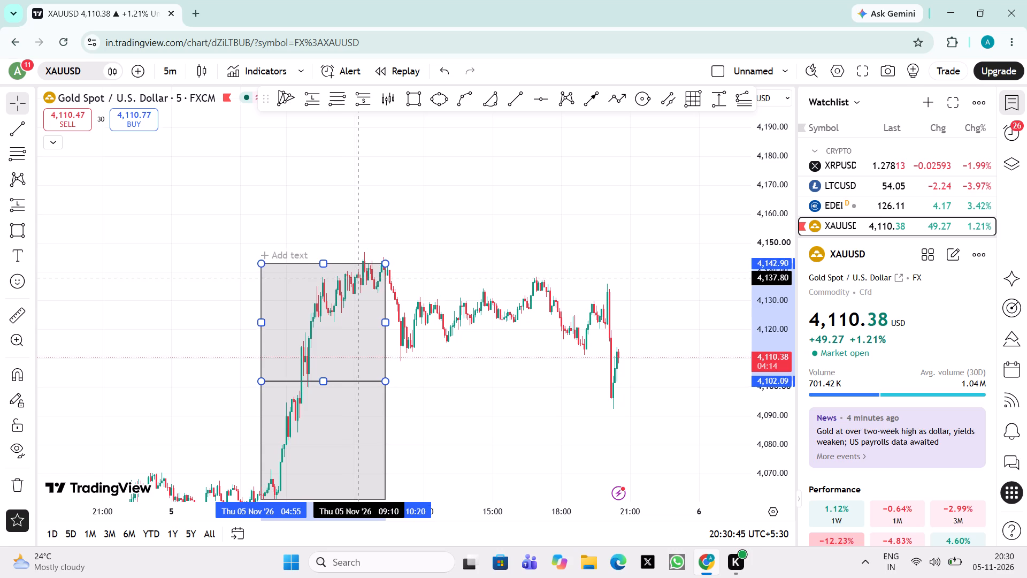
pyautogui.moveTo(359, 278); pyautogui.dragTo(359, 279)
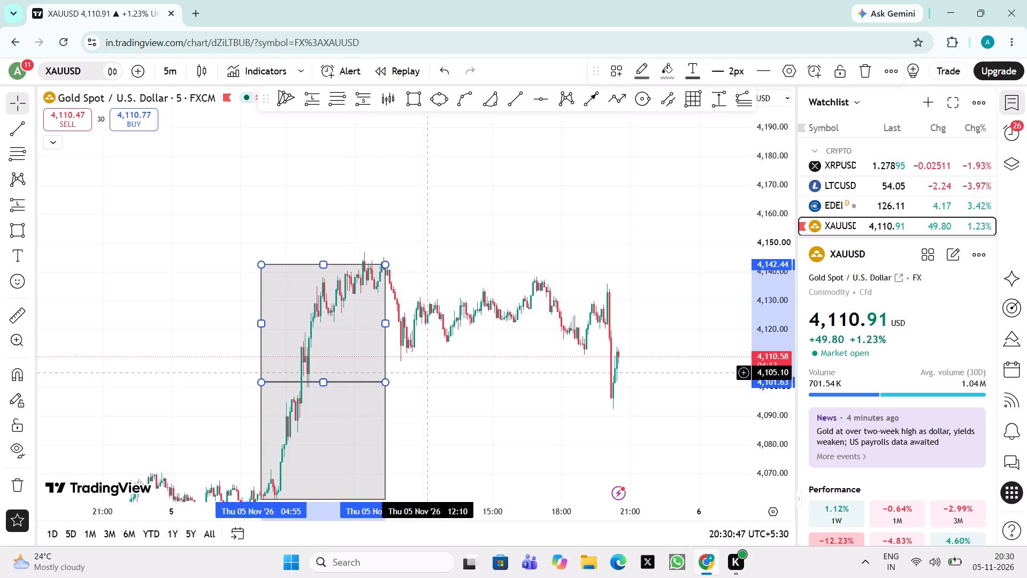
# Draw a Gann box from the lower rectangle's bottom edge at 4,061.04 to 4,142.44, spanning 5 November 06:30 to 23:25.
pyautogui.moveTo(427, 372); pyautogui.dragTo(448, 272)
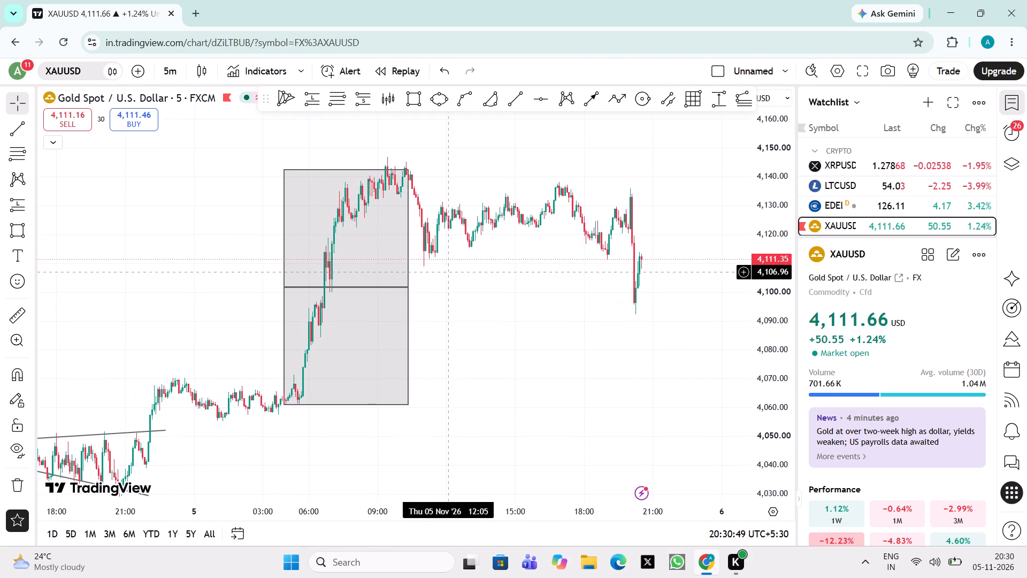
pyautogui.moveTo(473, 358); pyautogui.dragTo(447, 352)
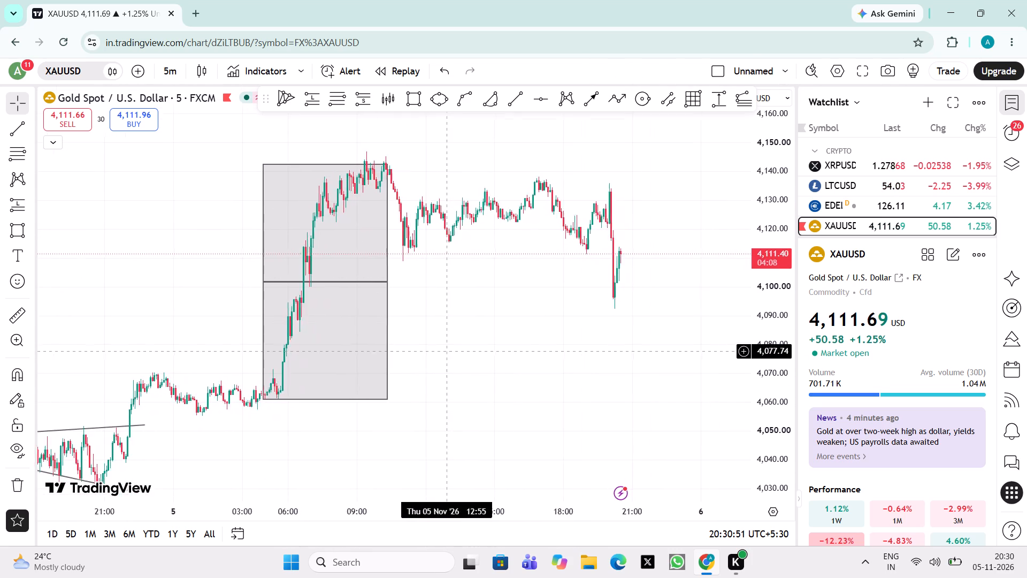
pyautogui.moveTo(447, 352); pyautogui.dragTo(389, 397)
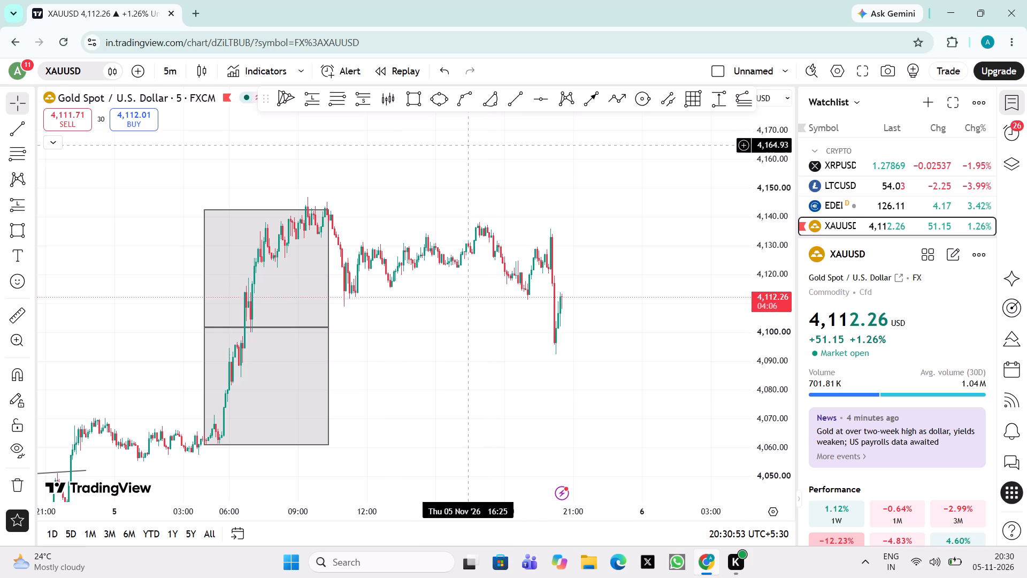
pyautogui.click(698, 98)
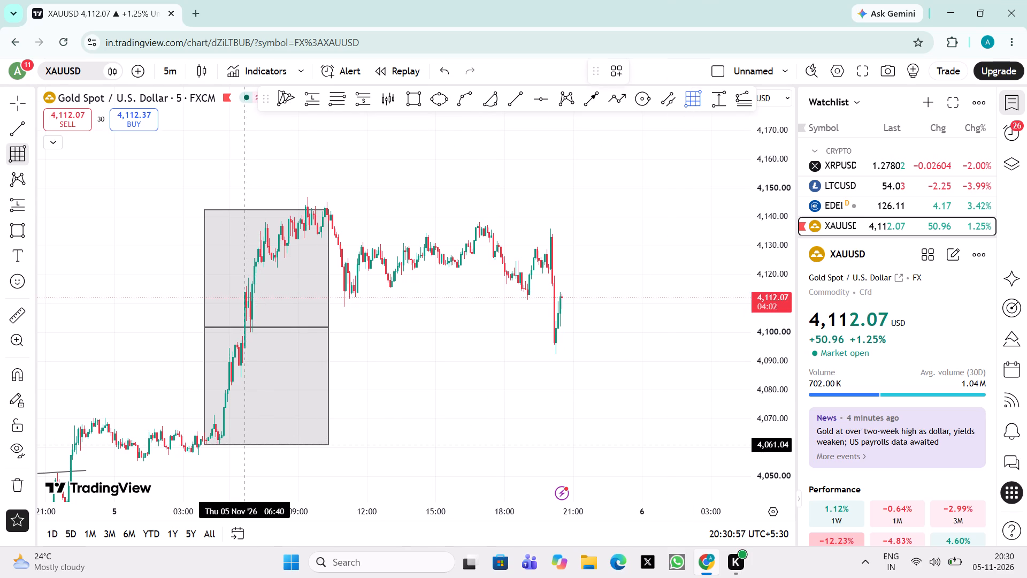
pyautogui.moveTo(242, 445); pyautogui.dragTo(569, 232)
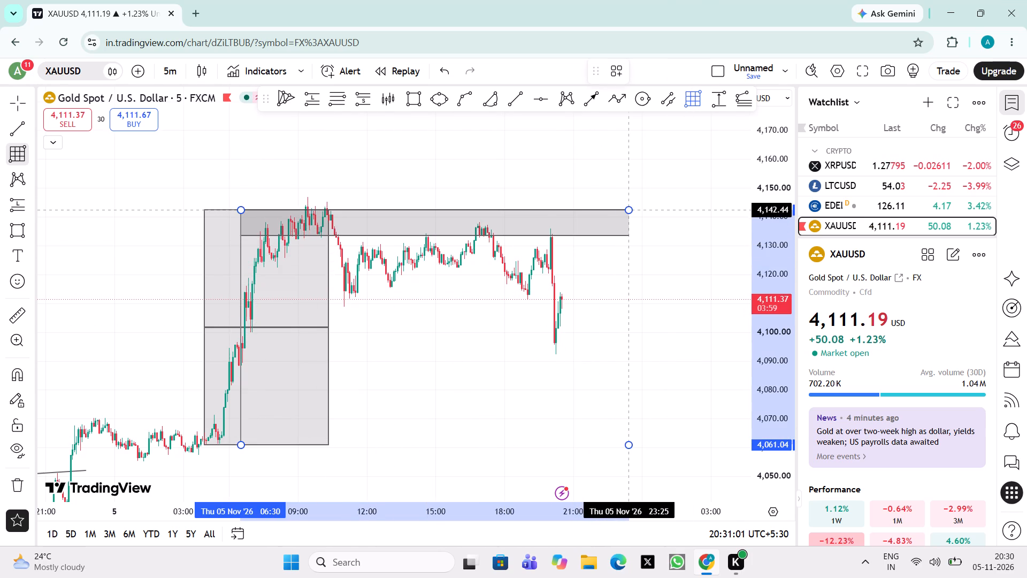
pyautogui.click(629, 210)
# Examine the earlier price action and trendline patterns on the 5-minute gold chart, dismissing the advertisement.
pyautogui.moveTo(444, 356); pyautogui.dragTo(392, 367)
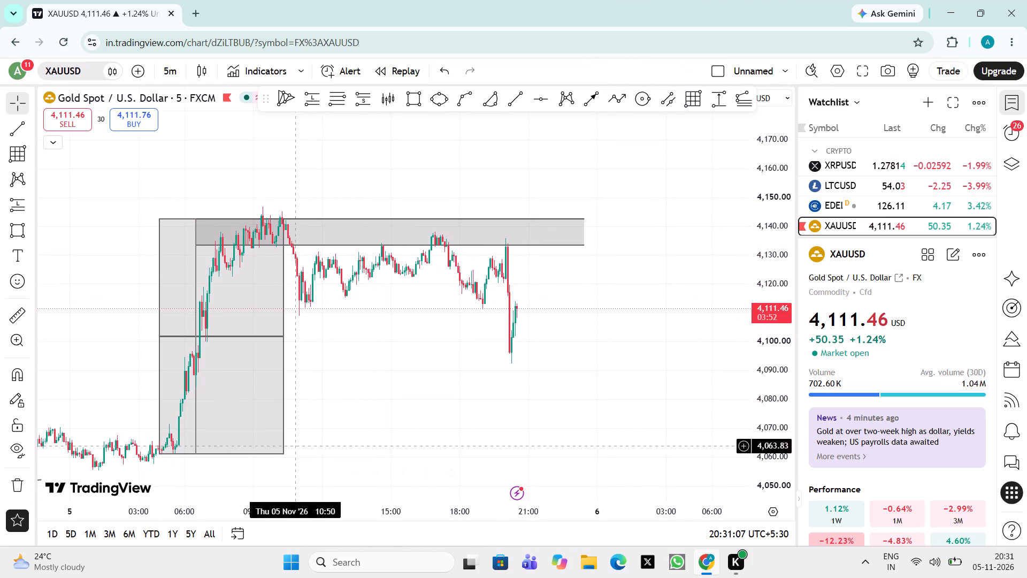
pyautogui.moveTo(420, 384); pyautogui.dragTo(693, 189)
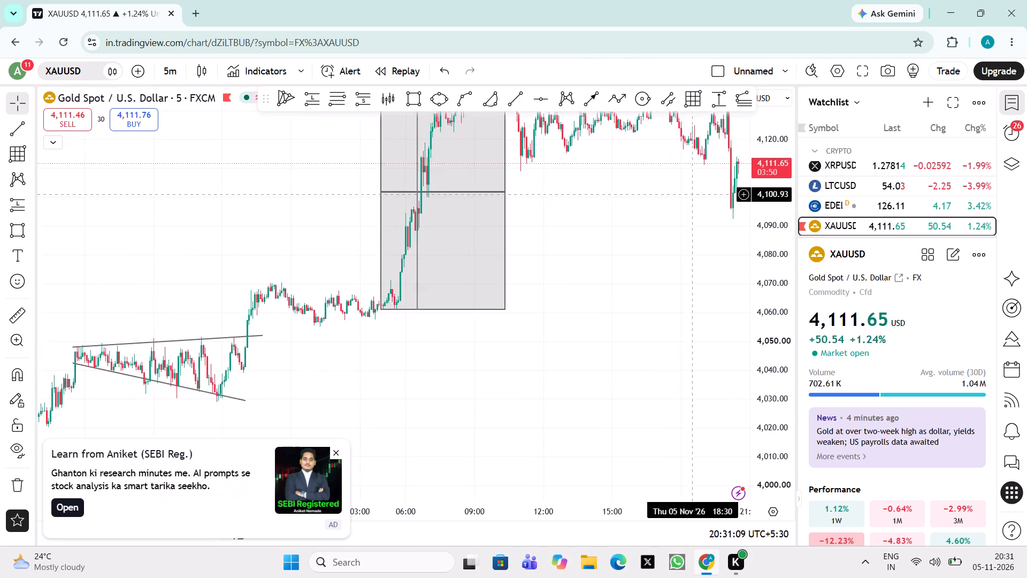
pyautogui.moveTo(693, 189); pyautogui.dragTo(716, 205)
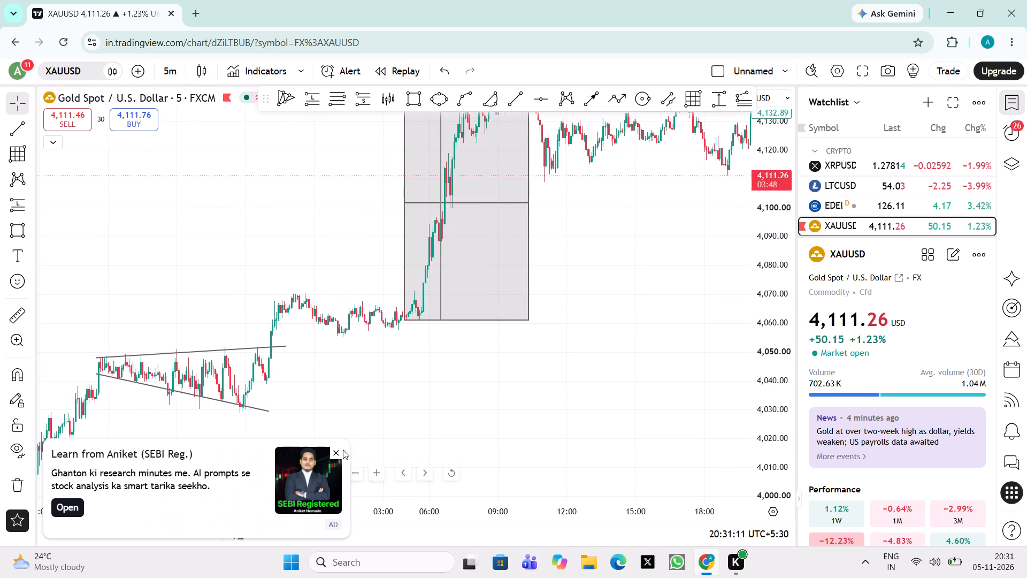
pyautogui.click(334, 452)
pyautogui.moveTo(167, 452); pyautogui.dragTo(217, 427)
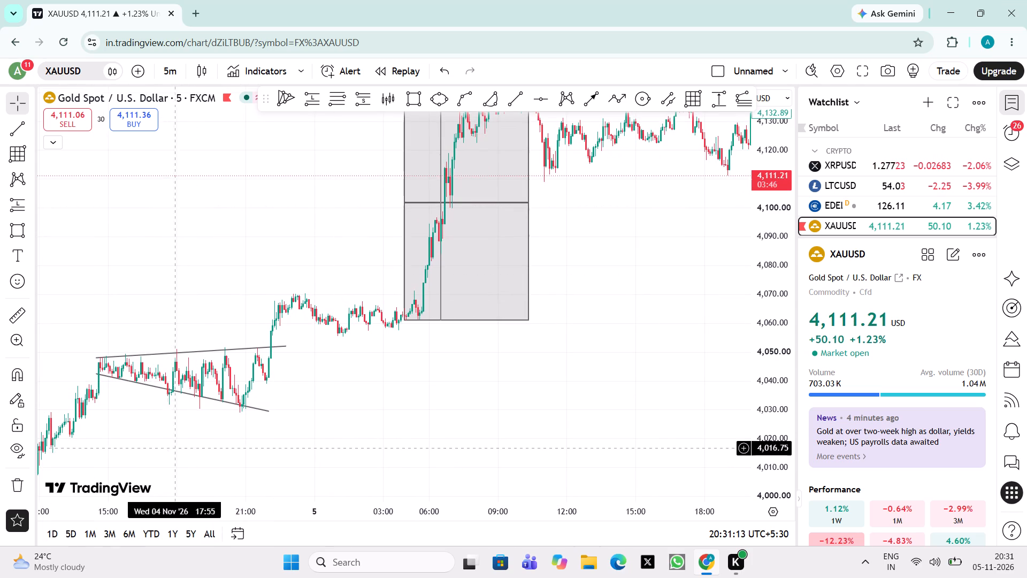
pyautogui.moveTo(217, 427); pyautogui.dragTo(411, 276)
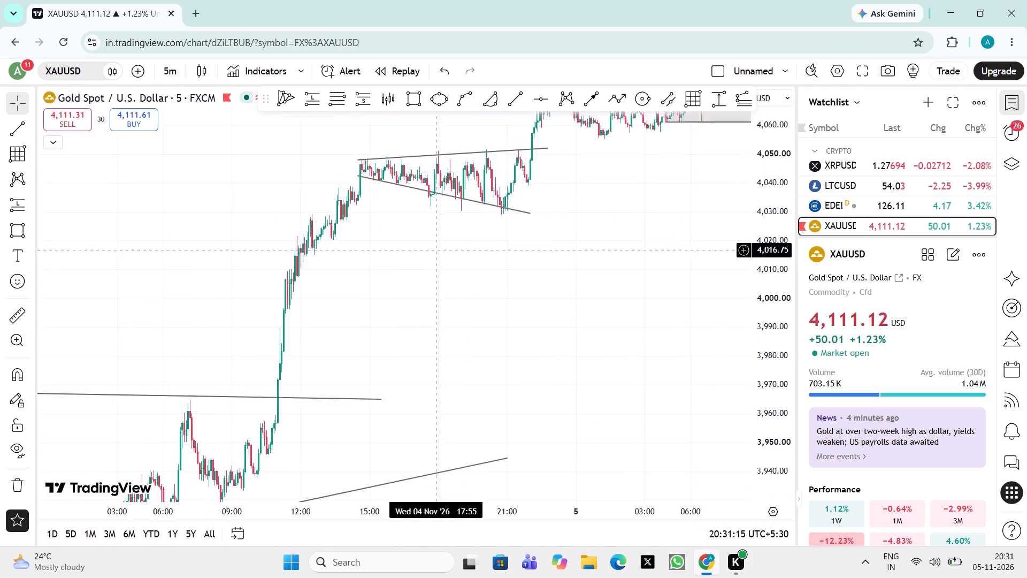
pyautogui.moveTo(411, 276); pyautogui.dragTo(626, 104)
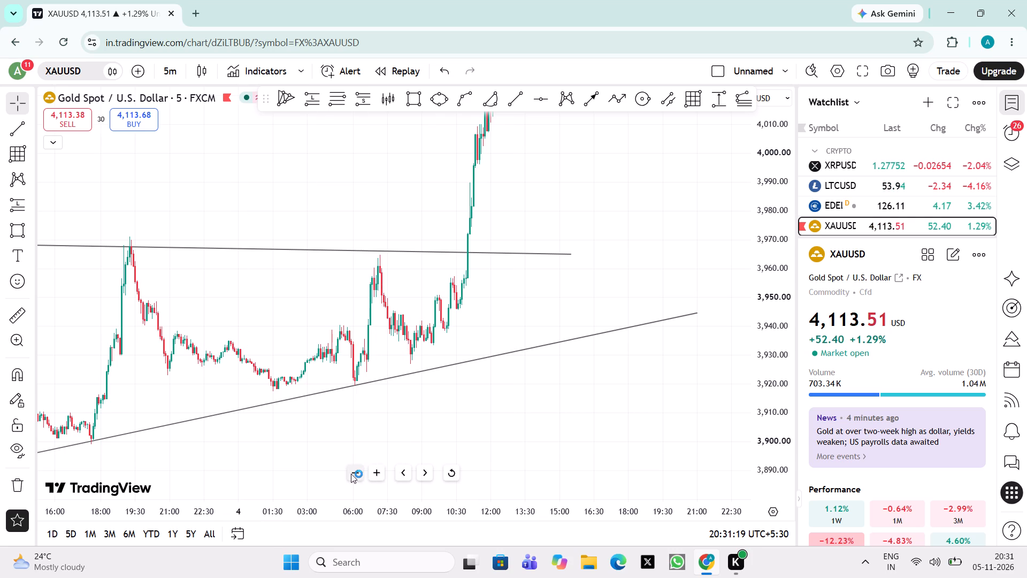
pyautogui.click(351, 474)
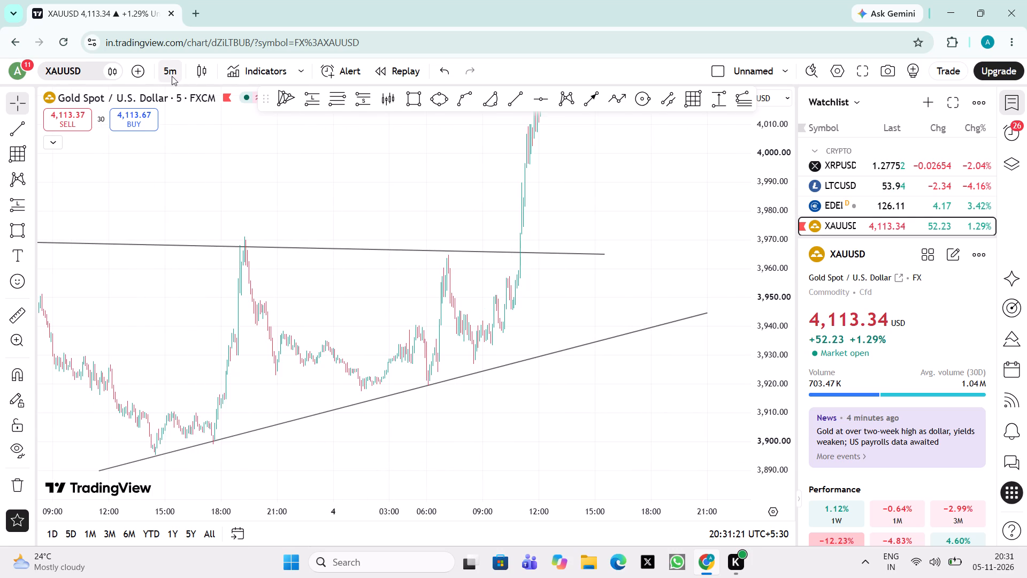
# Set the chart interval to 30 minutes.
pyautogui.click(172, 76)
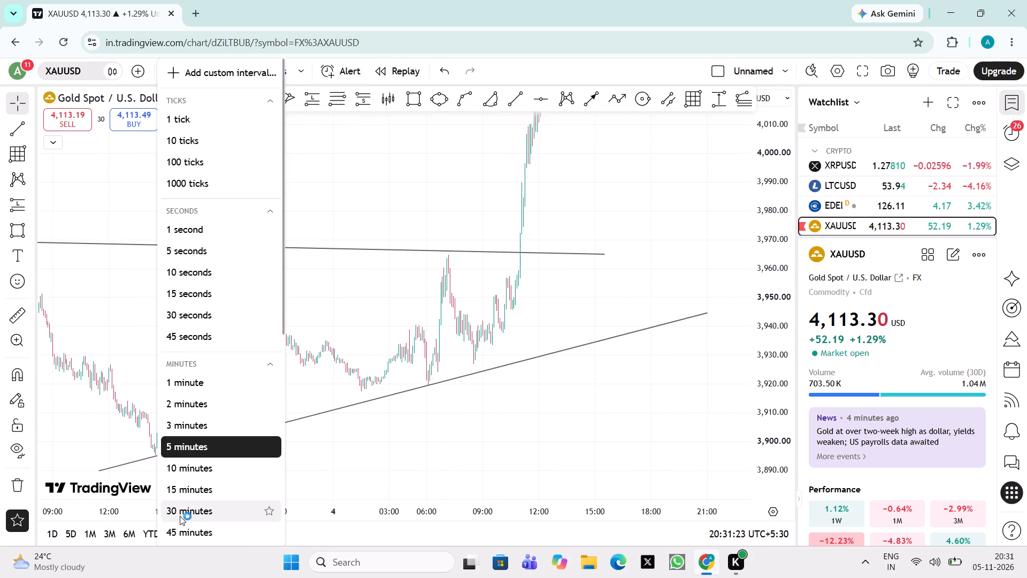
pyautogui.click(192, 514)
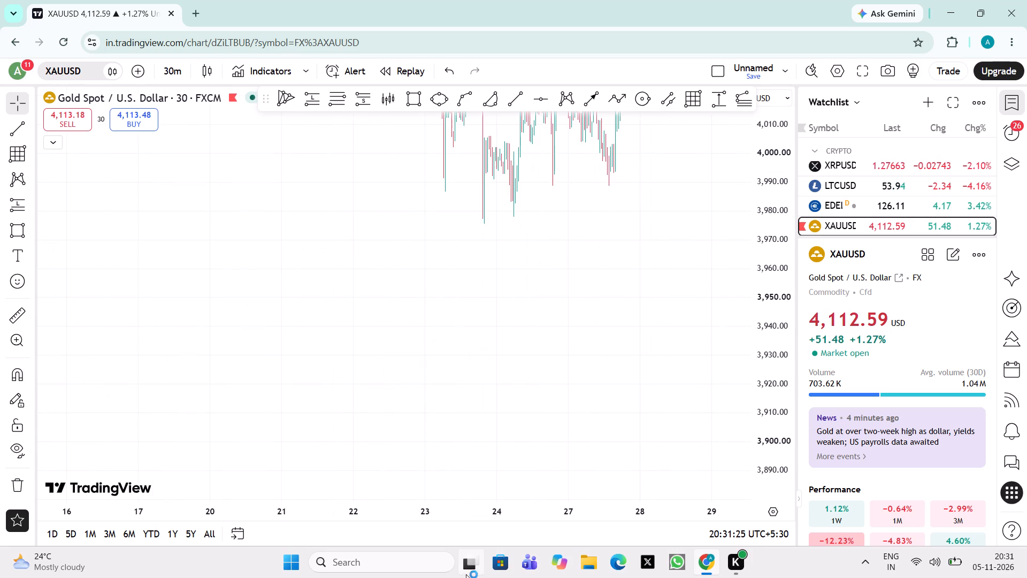
# Review the drawn boxes and trendline patterns against the price action on the 30-minute chart.
pyautogui.click(789, 234)
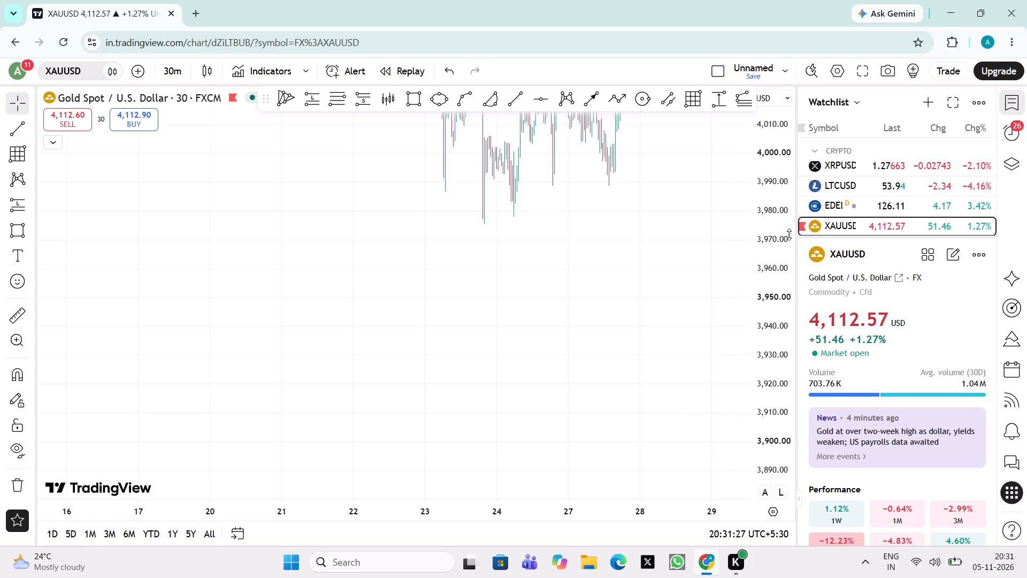
pyautogui.moveTo(789, 234); pyautogui.dragTo(776, 445)
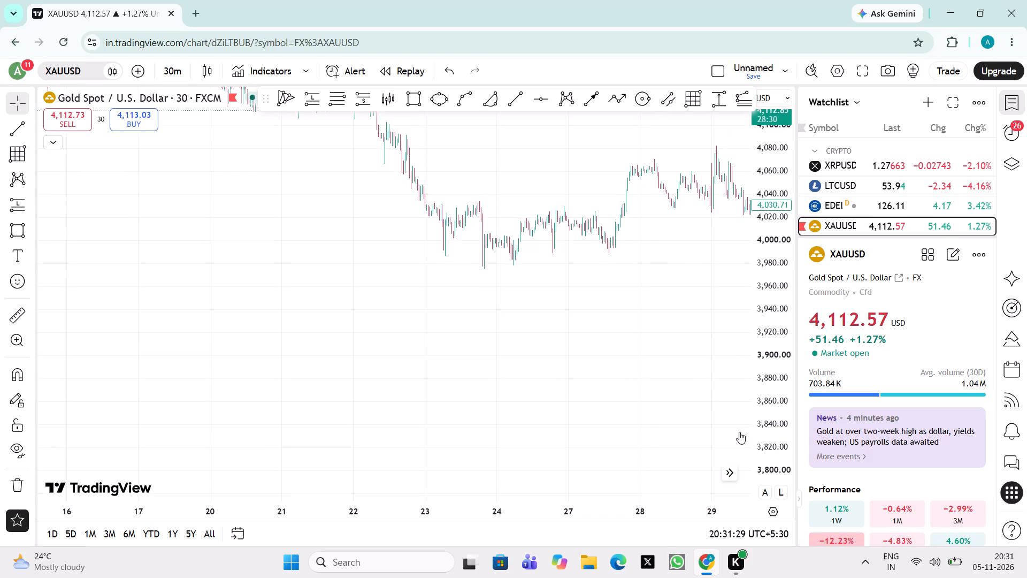
pyautogui.moveTo(654, 306); pyautogui.dragTo(313, 435)
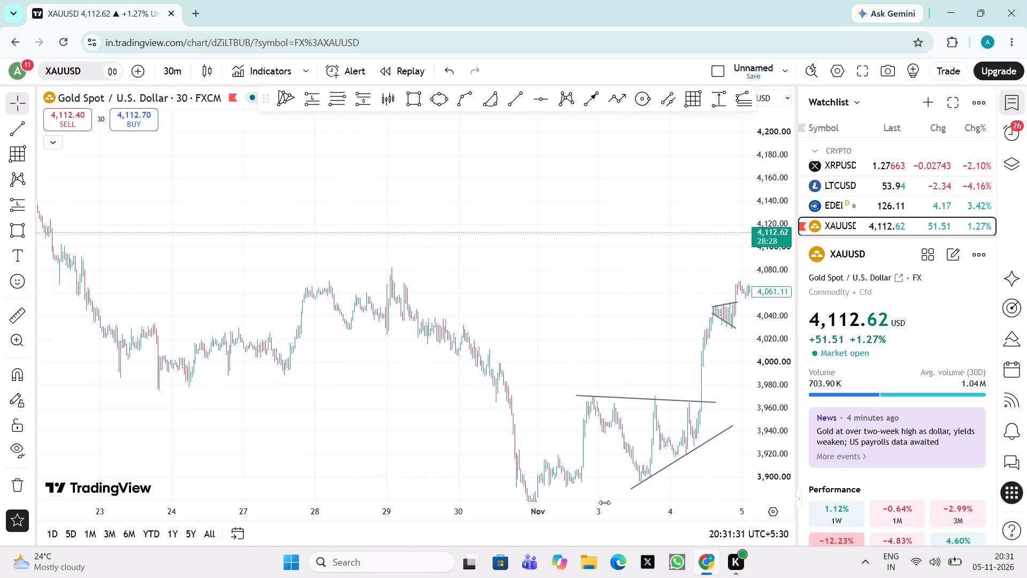
pyautogui.moveTo(579, 313); pyautogui.dragTo(423, 275)
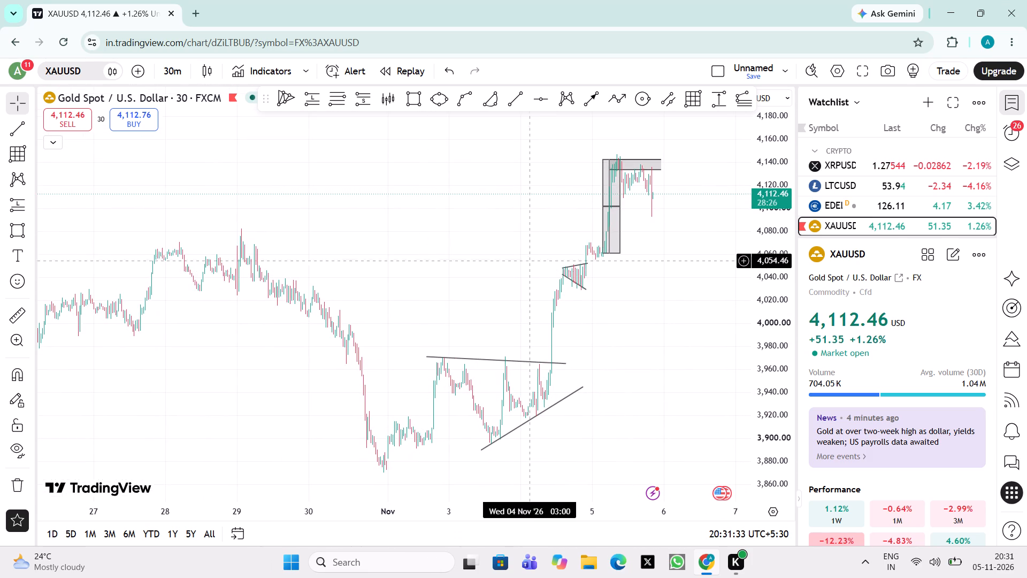
pyautogui.moveTo(524, 246); pyautogui.dragTo(470, 208)
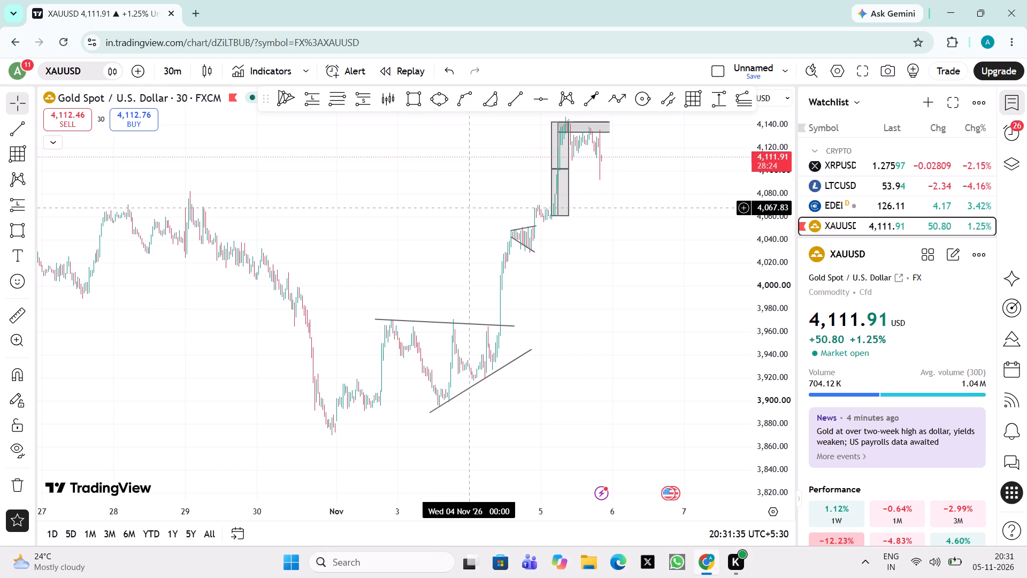
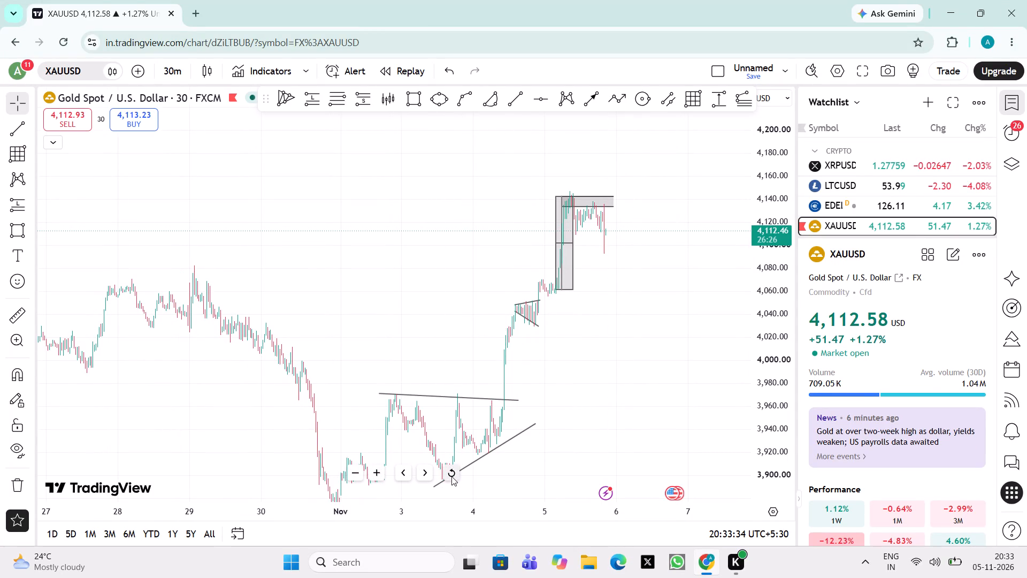
# Set the chart interval to 2 hours.
pyautogui.click(451, 476)
pyautogui.moveTo(677, 369); pyautogui.dragTo(764, 323)
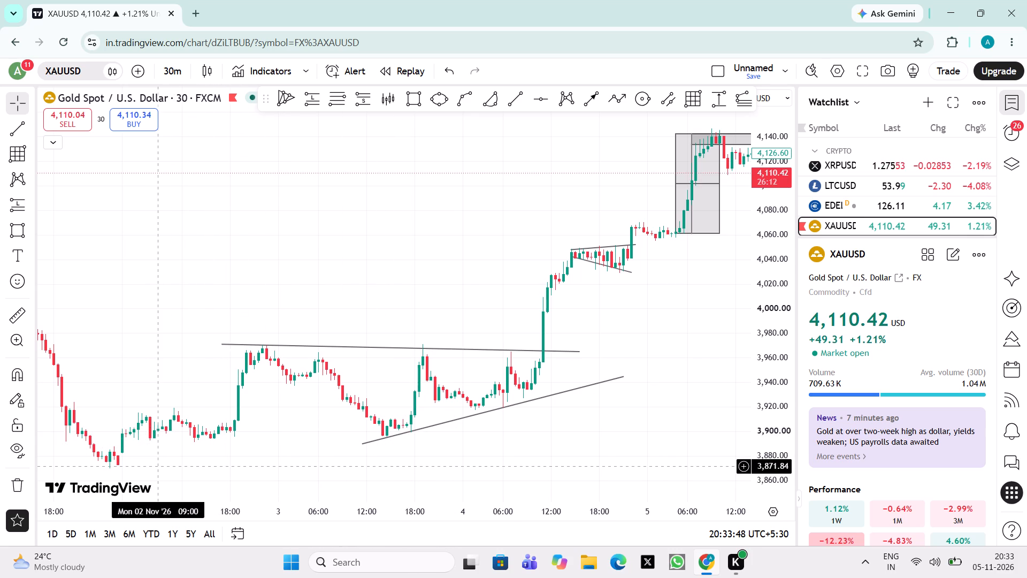
pyautogui.moveTo(463, 252); pyautogui.dragTo(239, 322)
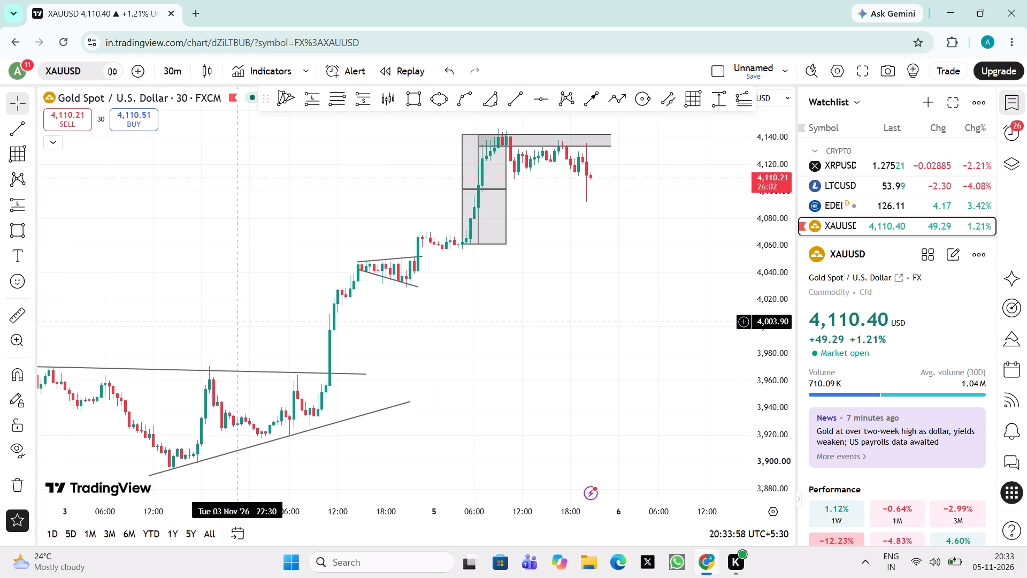
pyautogui.moveTo(230, 324); pyautogui.dragTo(374, 279)
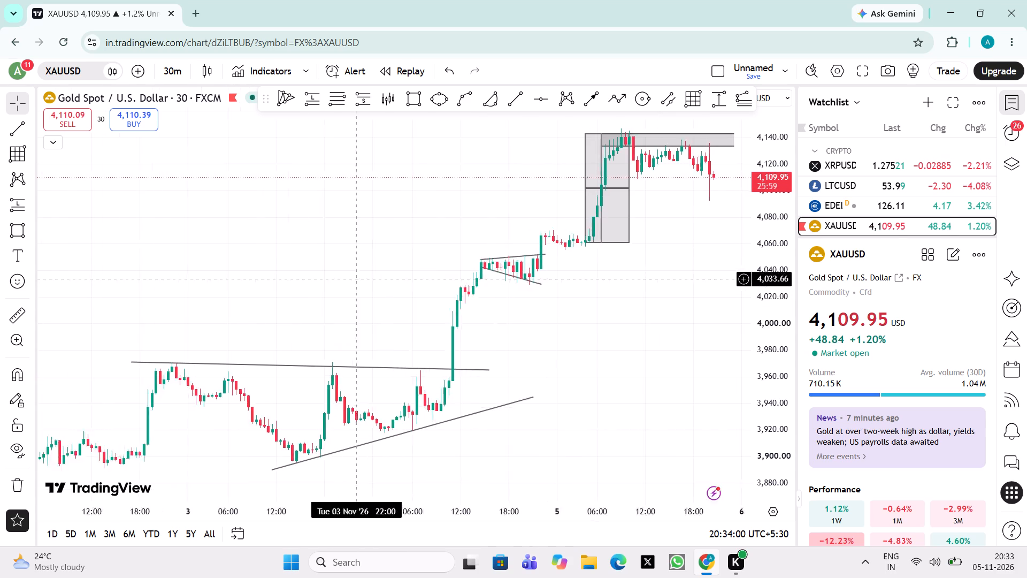
pyautogui.moveTo(374, 279); pyautogui.dragTo(407, 284)
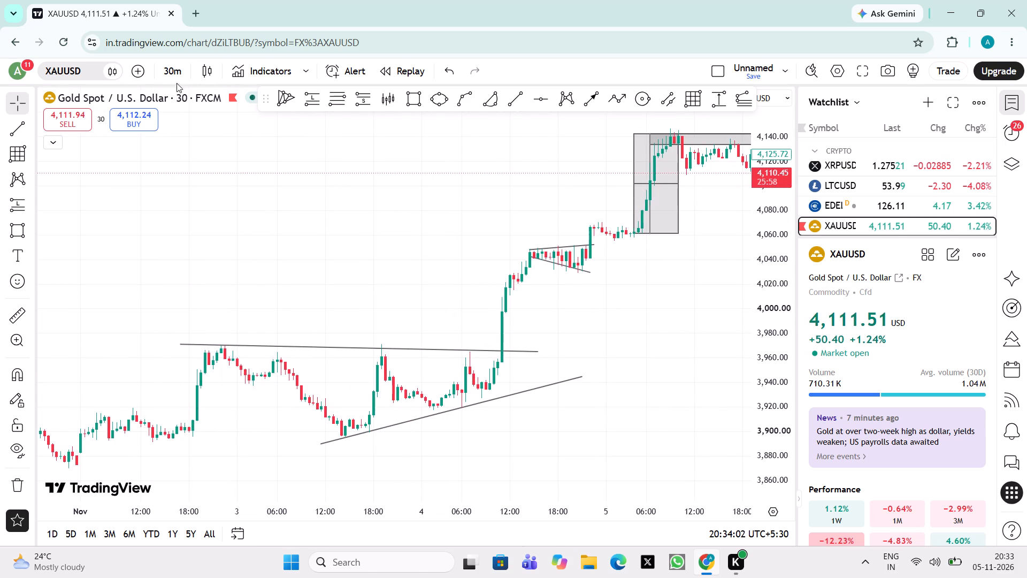
pyautogui.click(177, 80)
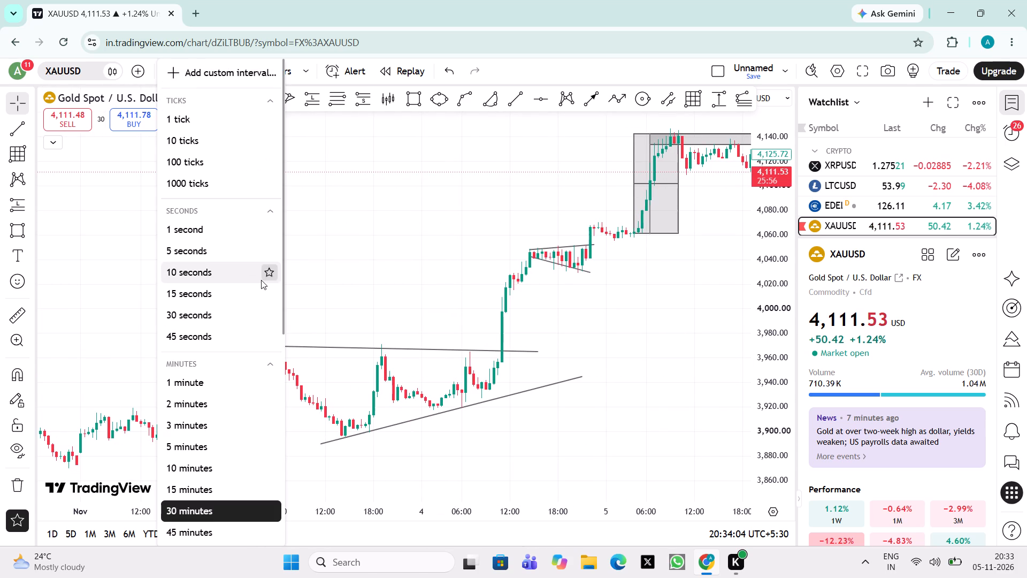
pyautogui.moveTo(283, 282); pyautogui.dragTo(275, 373)
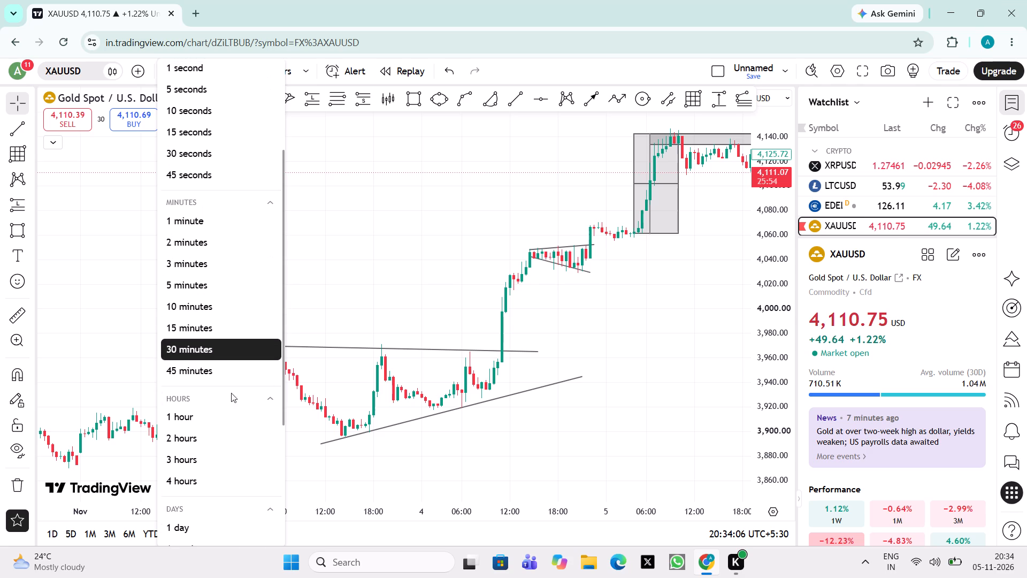
pyautogui.click(201, 437)
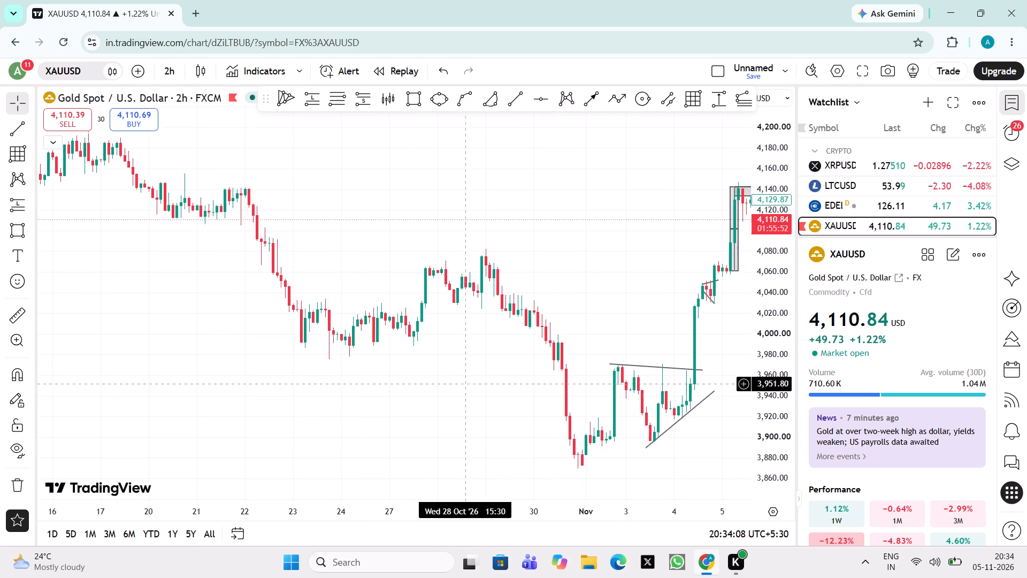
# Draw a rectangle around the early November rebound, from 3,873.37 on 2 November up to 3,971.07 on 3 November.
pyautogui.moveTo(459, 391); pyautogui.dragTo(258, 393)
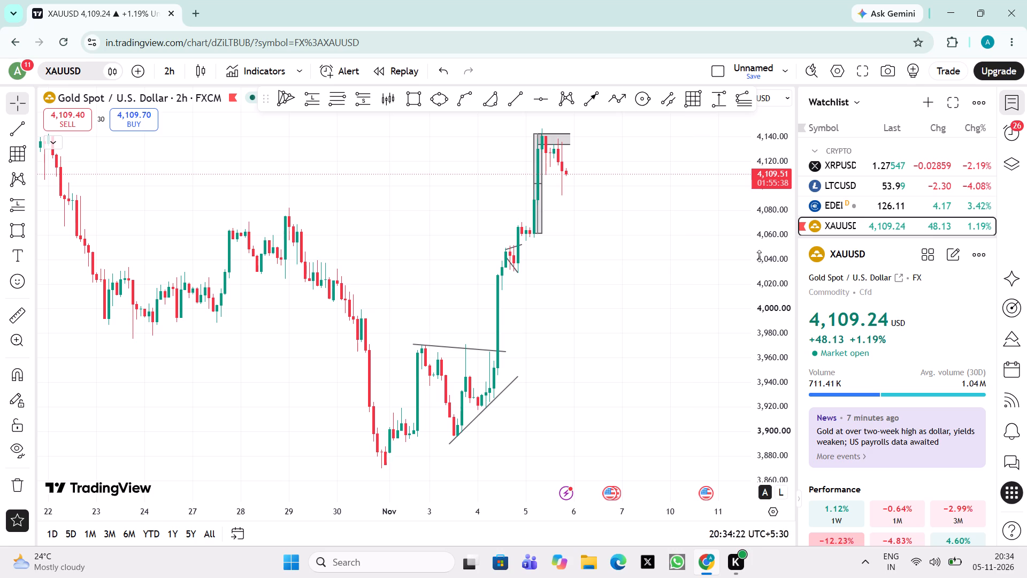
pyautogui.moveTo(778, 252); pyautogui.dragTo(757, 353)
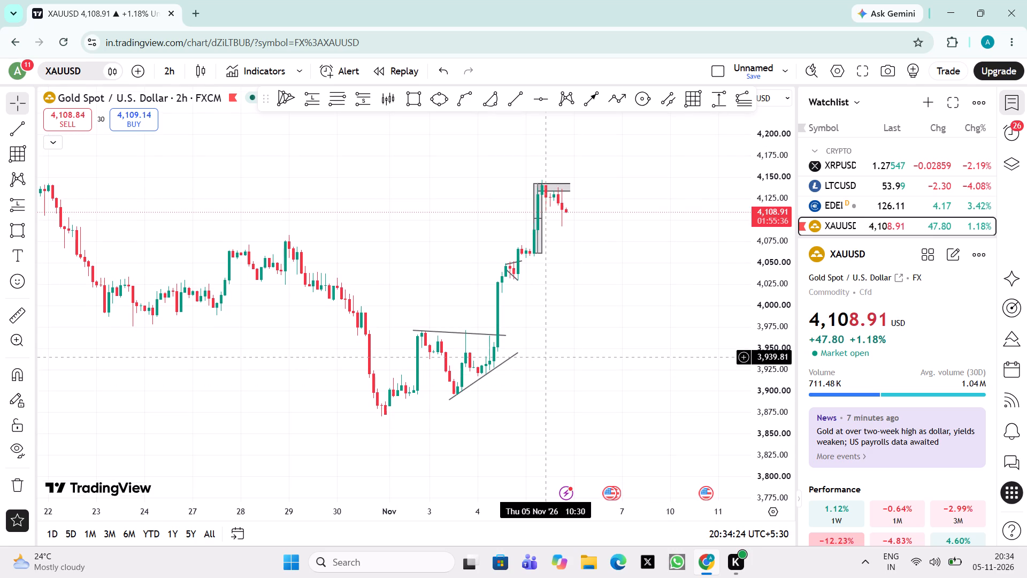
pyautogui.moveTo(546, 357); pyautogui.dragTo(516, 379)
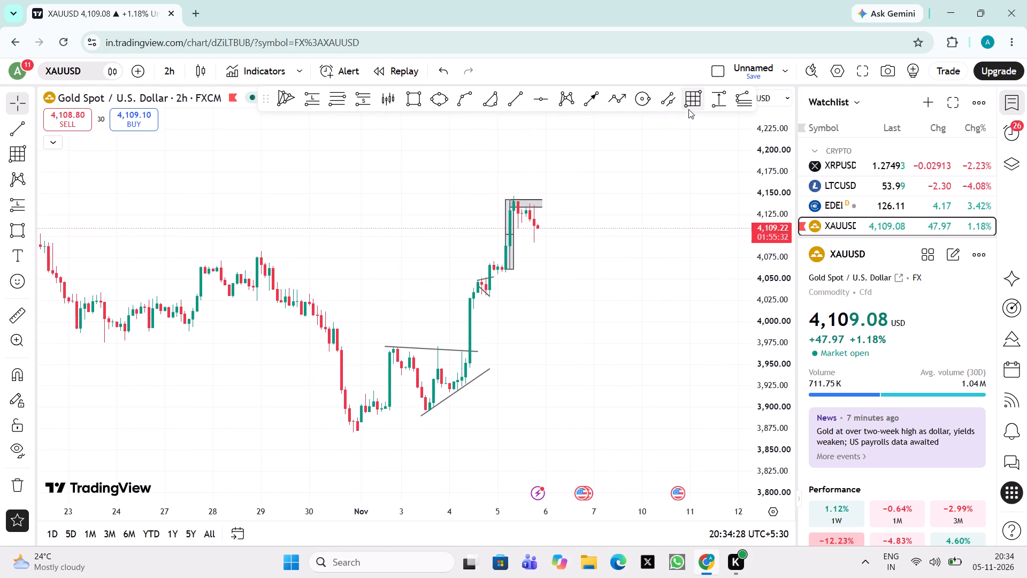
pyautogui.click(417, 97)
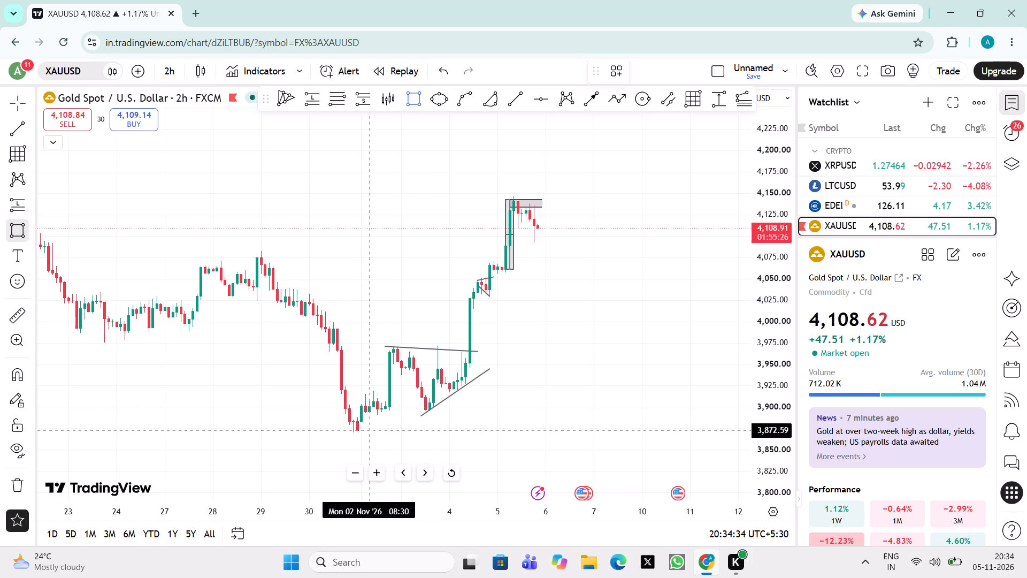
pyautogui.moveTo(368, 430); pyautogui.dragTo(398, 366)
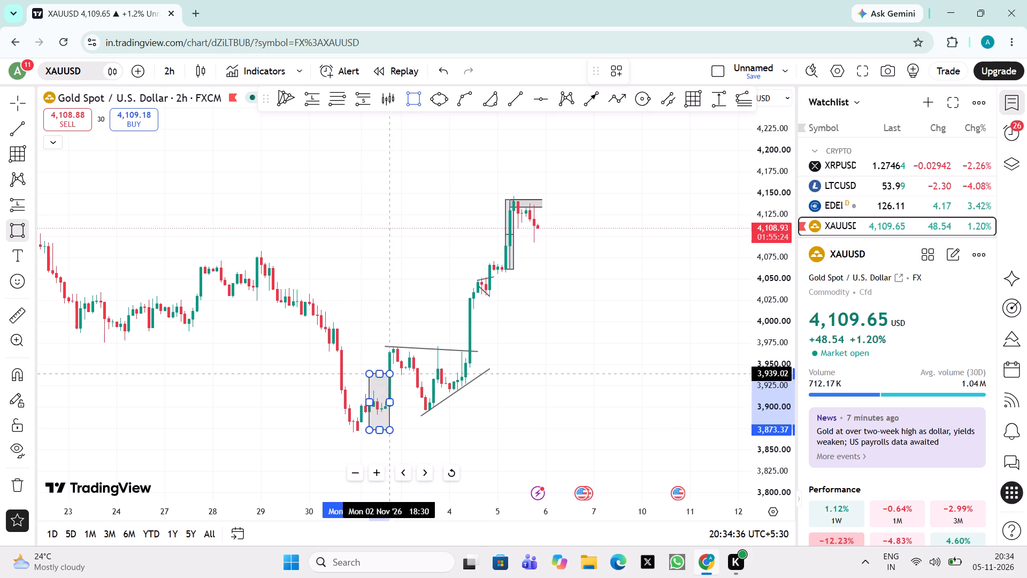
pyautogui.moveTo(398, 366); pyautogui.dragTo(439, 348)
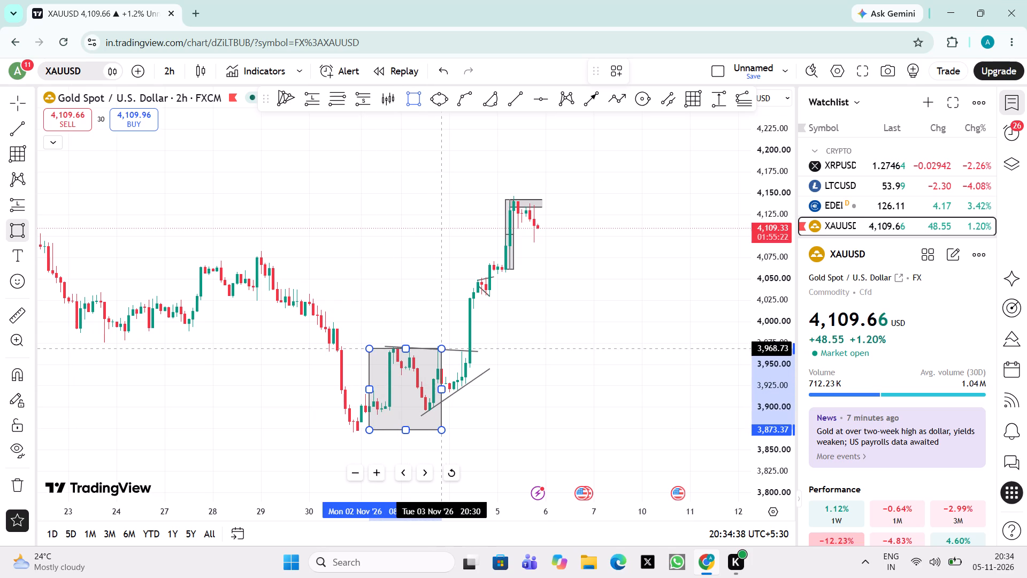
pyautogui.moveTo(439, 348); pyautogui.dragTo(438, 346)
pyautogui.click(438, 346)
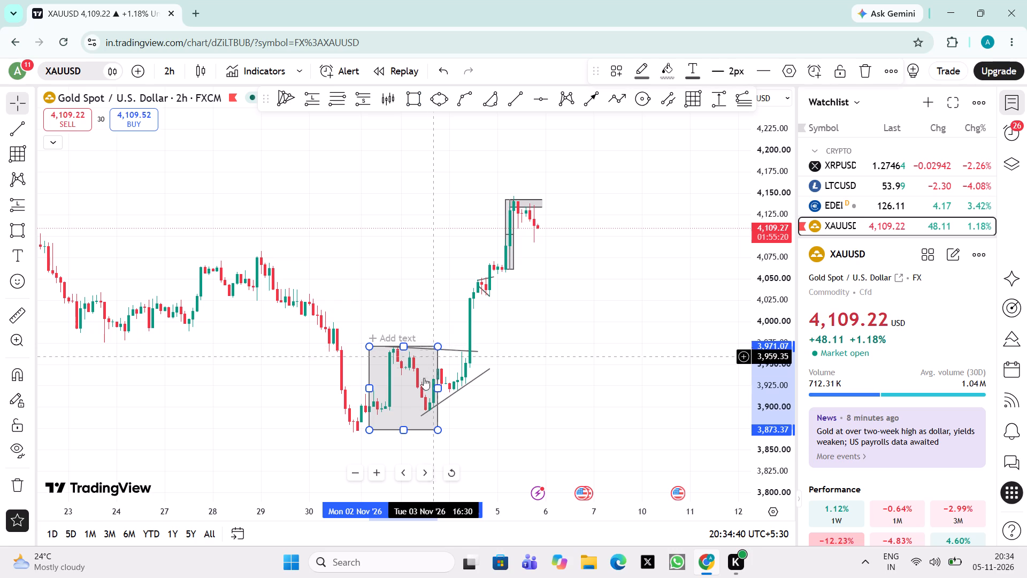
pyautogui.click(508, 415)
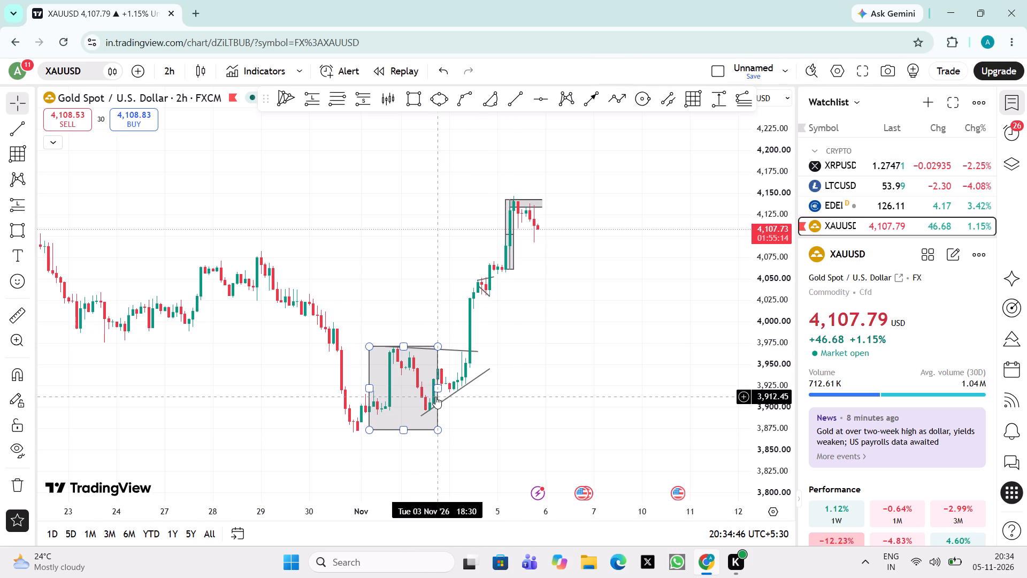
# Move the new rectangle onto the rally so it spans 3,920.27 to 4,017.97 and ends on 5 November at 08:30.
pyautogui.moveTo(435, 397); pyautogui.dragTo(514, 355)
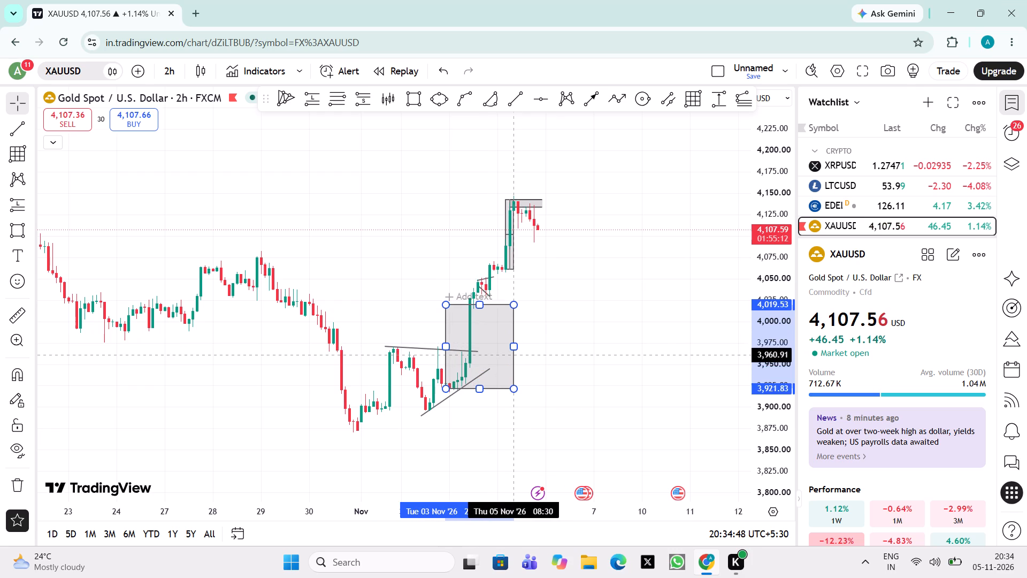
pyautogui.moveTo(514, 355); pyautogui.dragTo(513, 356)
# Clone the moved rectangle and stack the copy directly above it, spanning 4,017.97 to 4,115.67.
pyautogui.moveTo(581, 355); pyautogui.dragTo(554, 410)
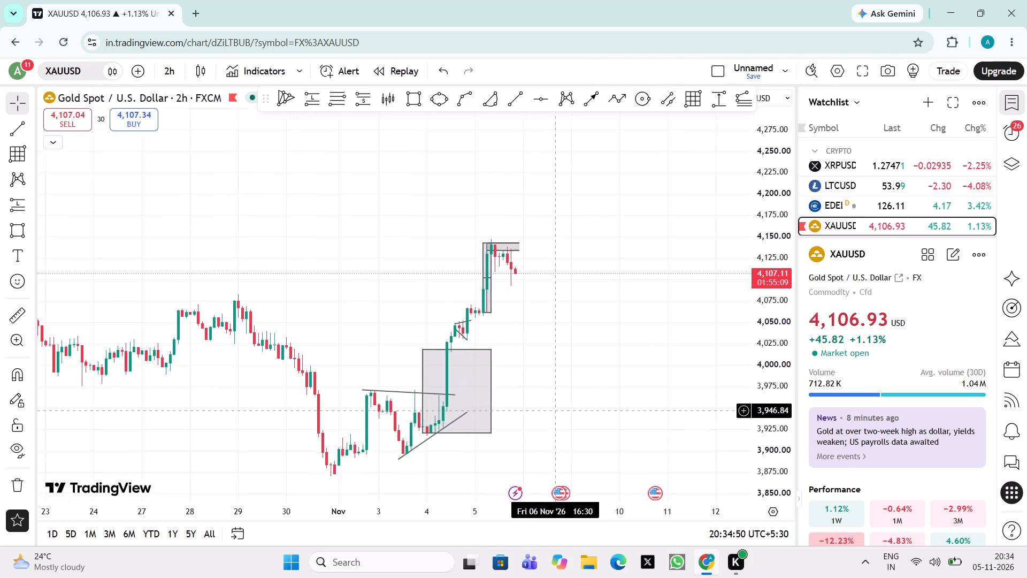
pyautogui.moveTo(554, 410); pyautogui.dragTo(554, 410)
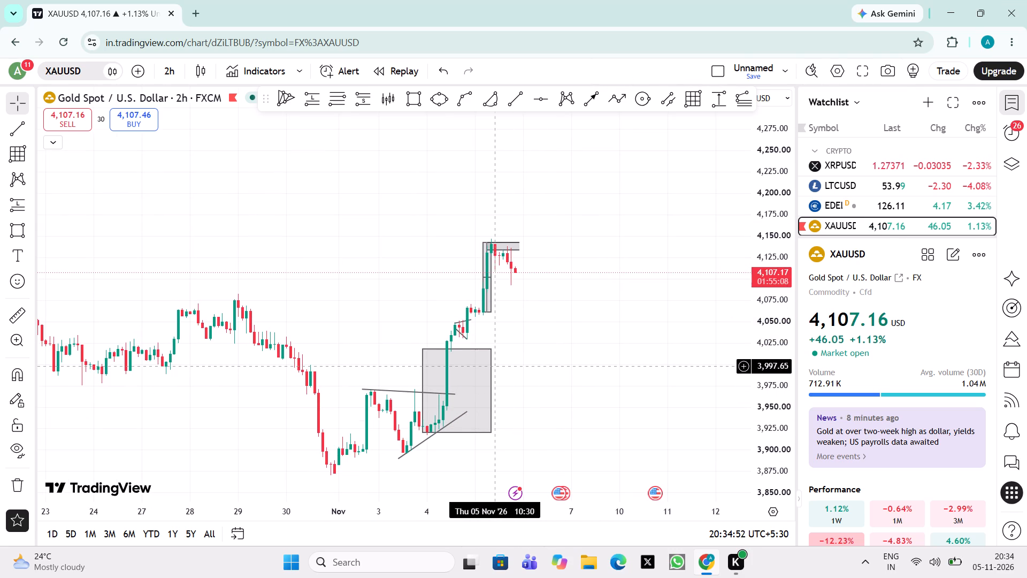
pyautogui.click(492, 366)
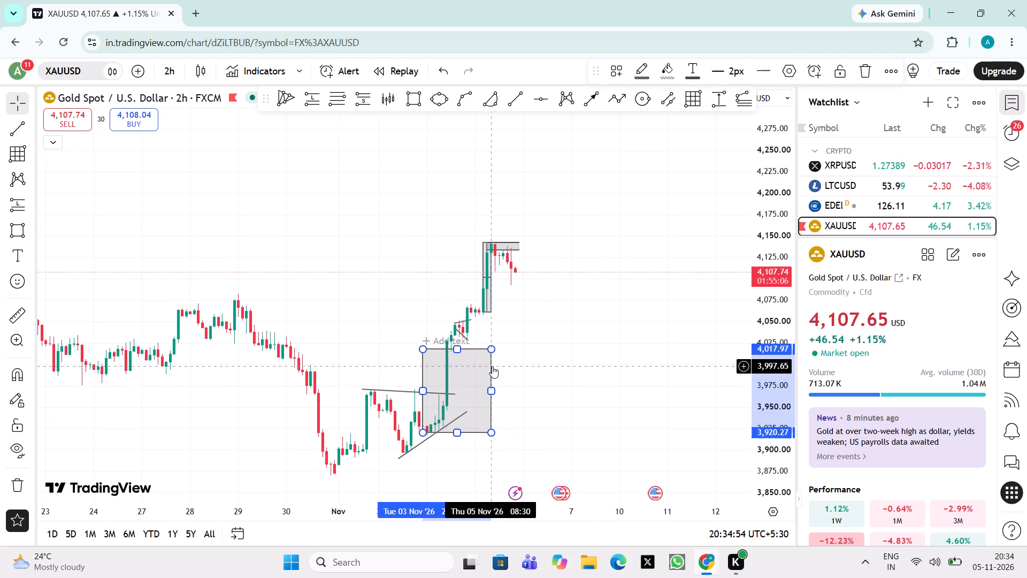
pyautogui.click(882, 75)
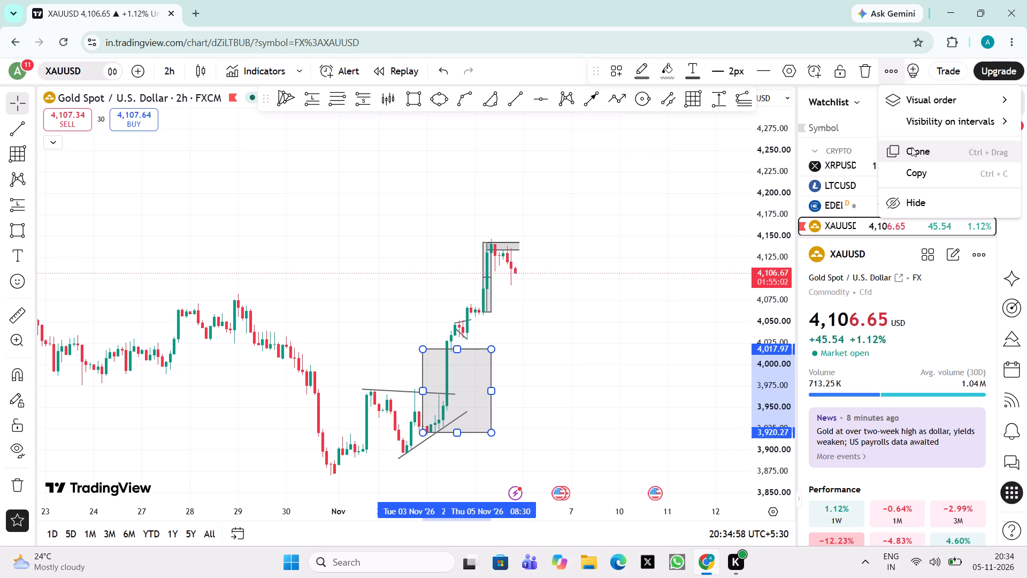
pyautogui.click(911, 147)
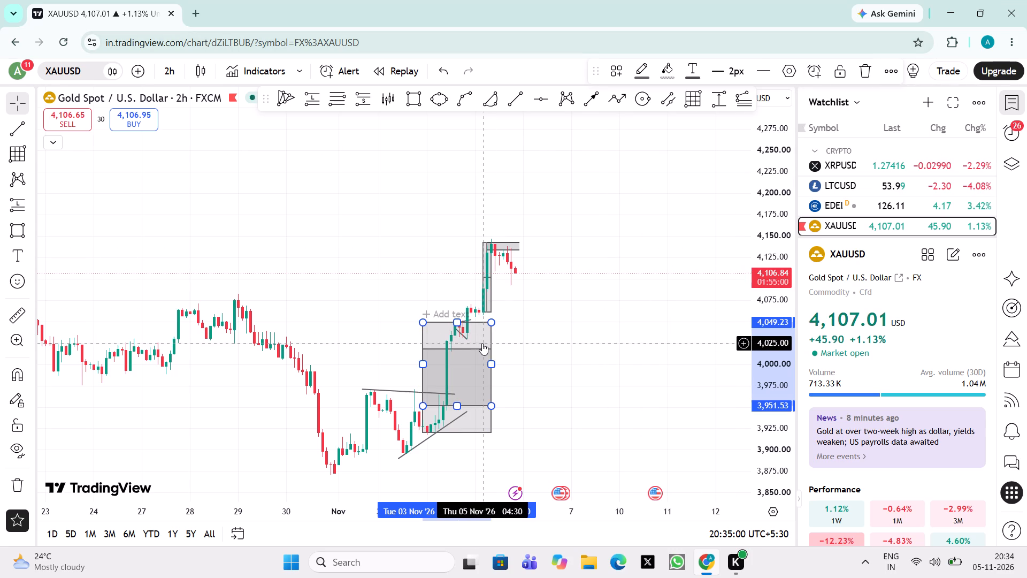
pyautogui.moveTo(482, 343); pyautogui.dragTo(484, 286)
# Review the two stacked rectangles against the 2-hour rally and check the latest gold news update on the chart.
pyautogui.moveTo(578, 319); pyautogui.dragTo(561, 359)
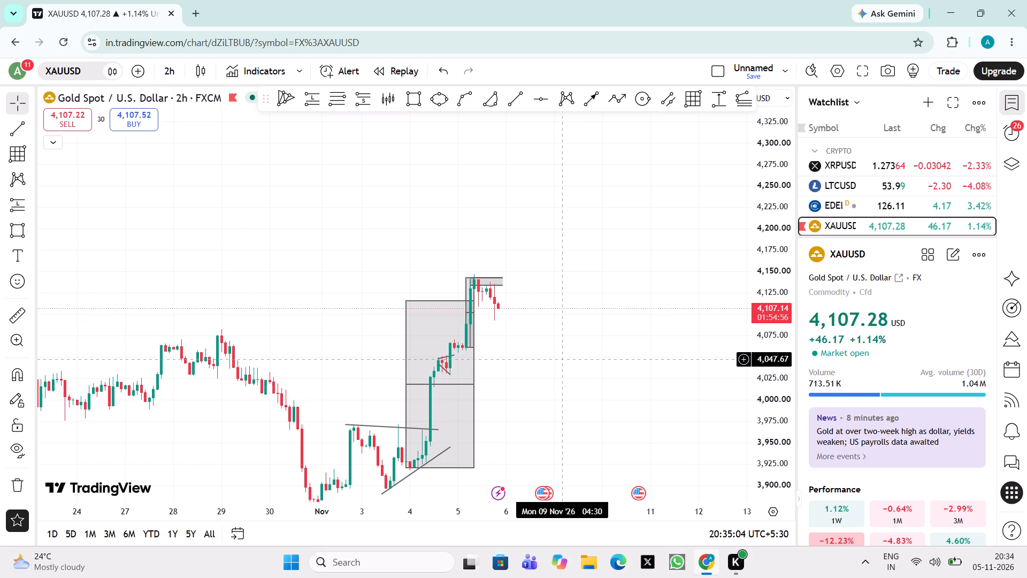
pyautogui.moveTo(561, 359); pyautogui.dragTo(601, 305)
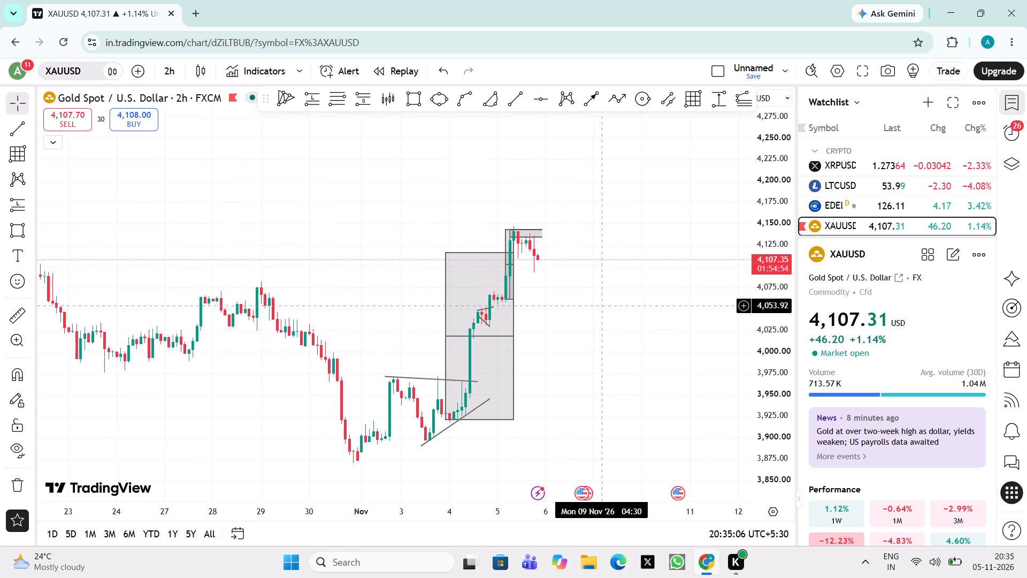
pyautogui.moveTo(601, 305); pyautogui.dragTo(603, 304)
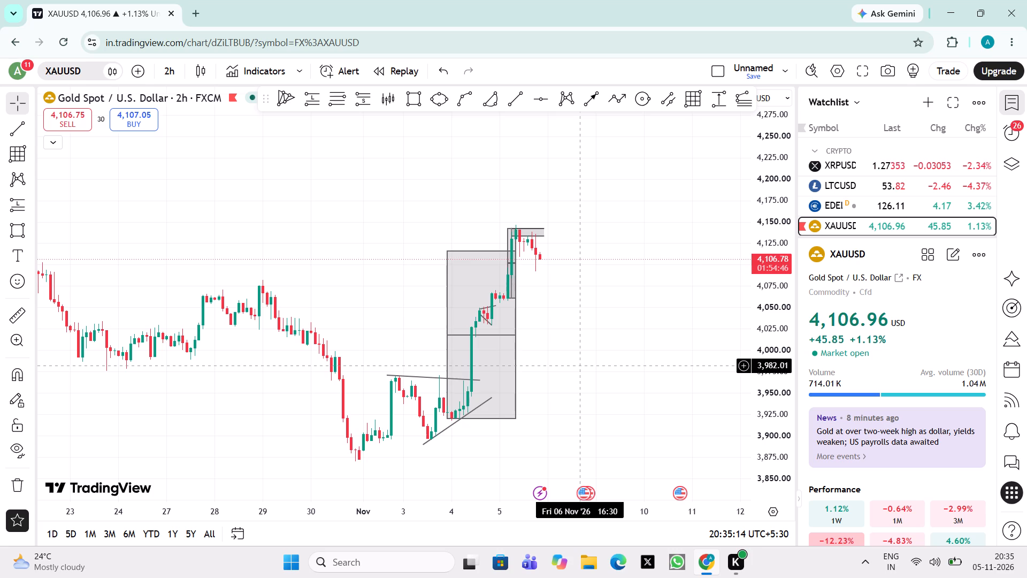
pyautogui.click(540, 498)
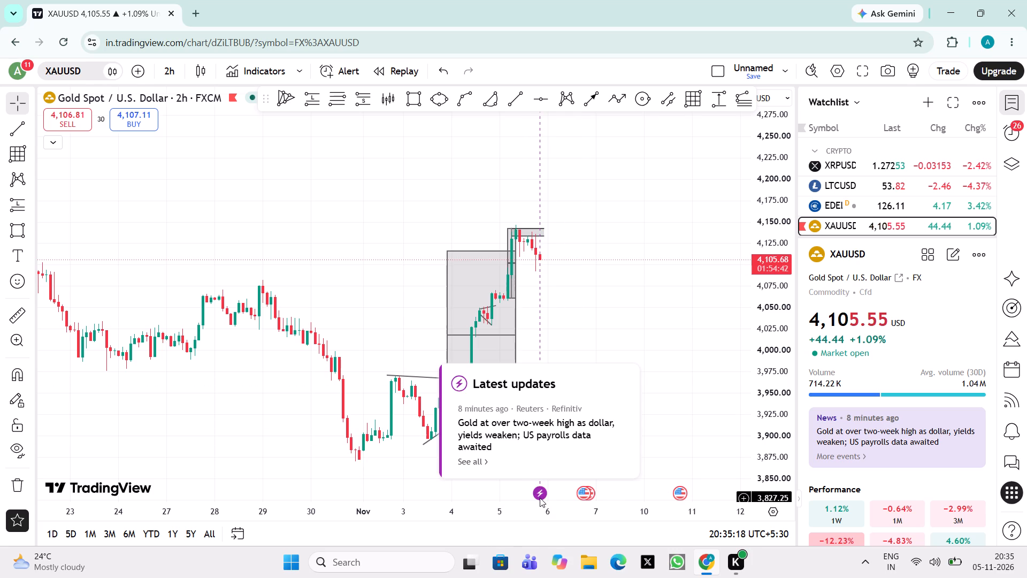
pyautogui.click(621, 349)
pyautogui.moveTo(621, 349); pyautogui.dragTo(693, 307)
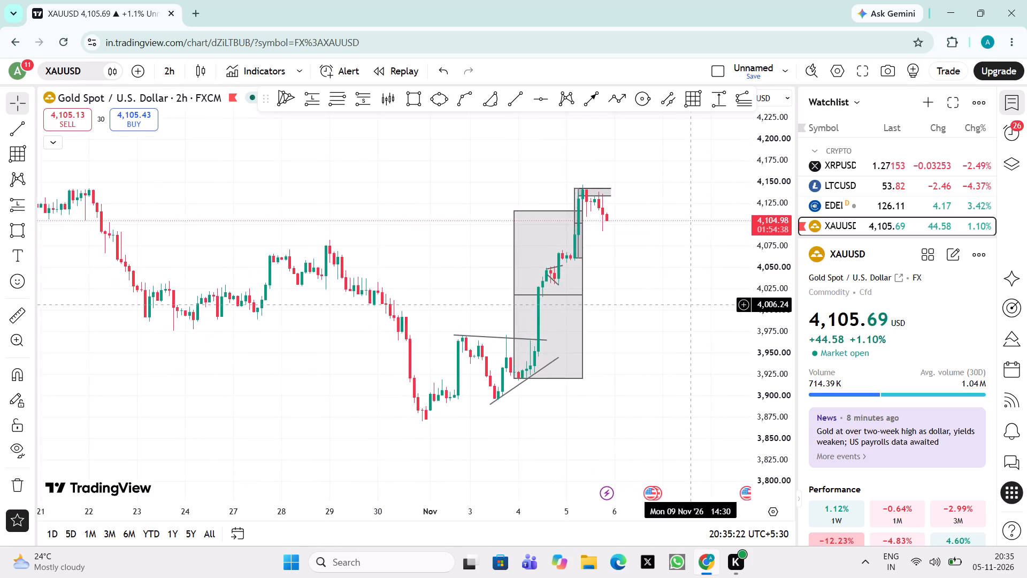
pyautogui.moveTo(693, 307); pyautogui.dragTo(649, 333)
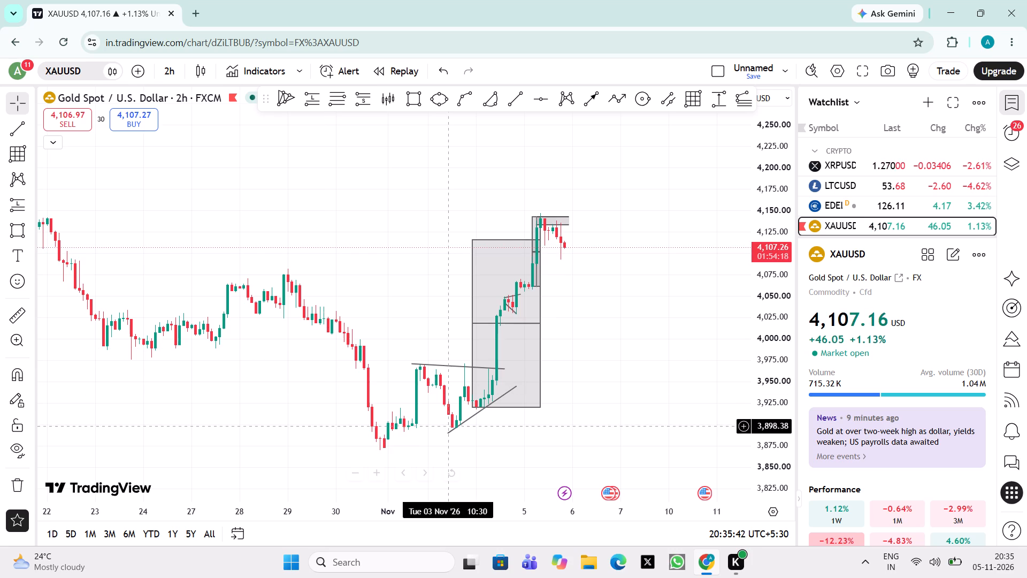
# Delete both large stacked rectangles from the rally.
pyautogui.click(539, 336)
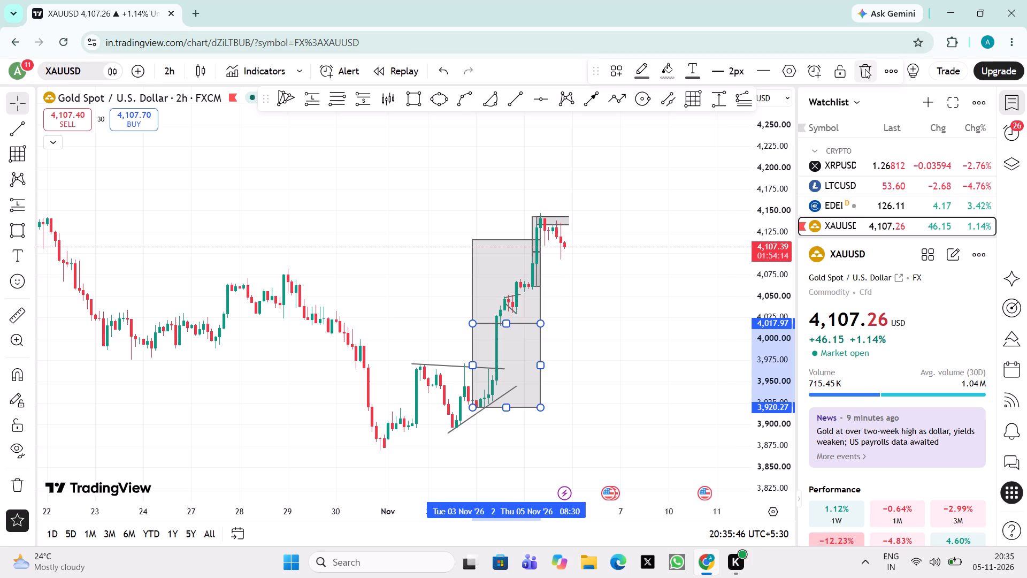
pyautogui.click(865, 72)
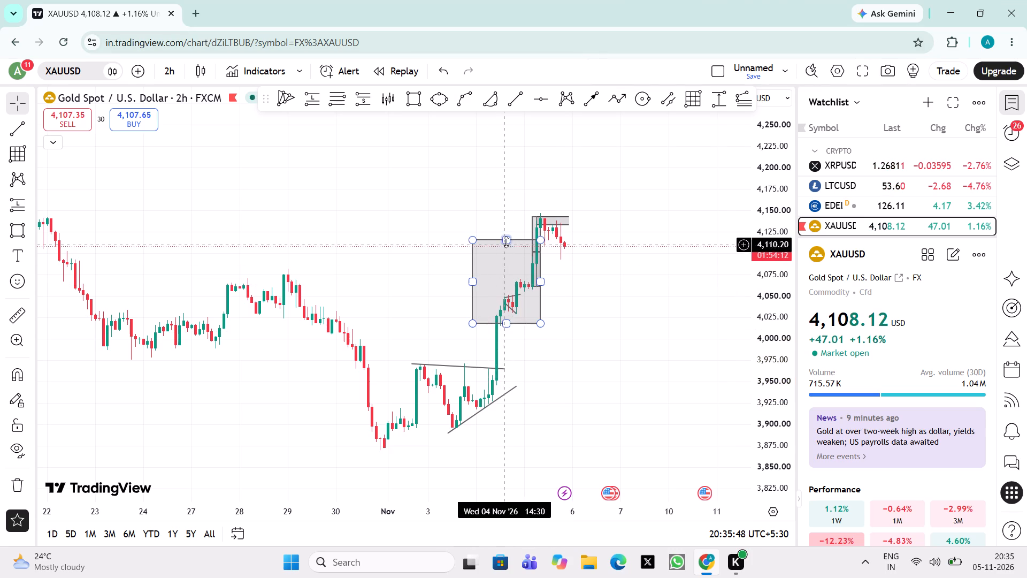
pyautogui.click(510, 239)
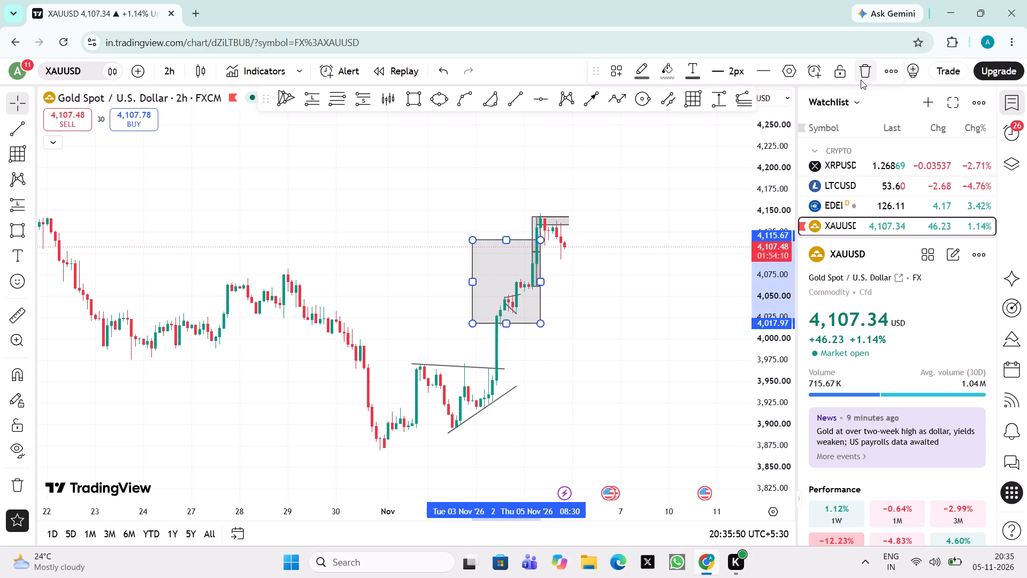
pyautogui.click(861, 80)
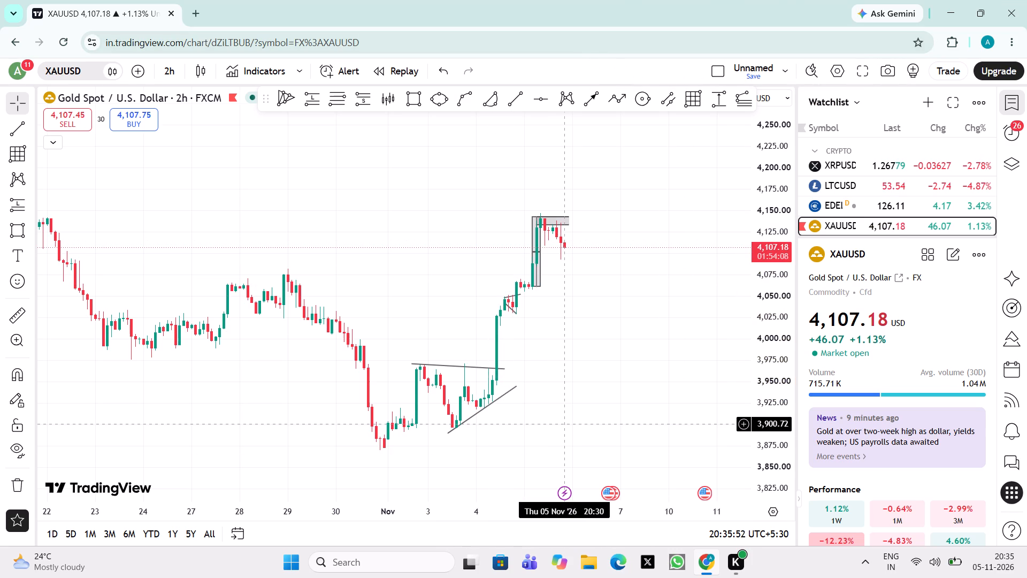
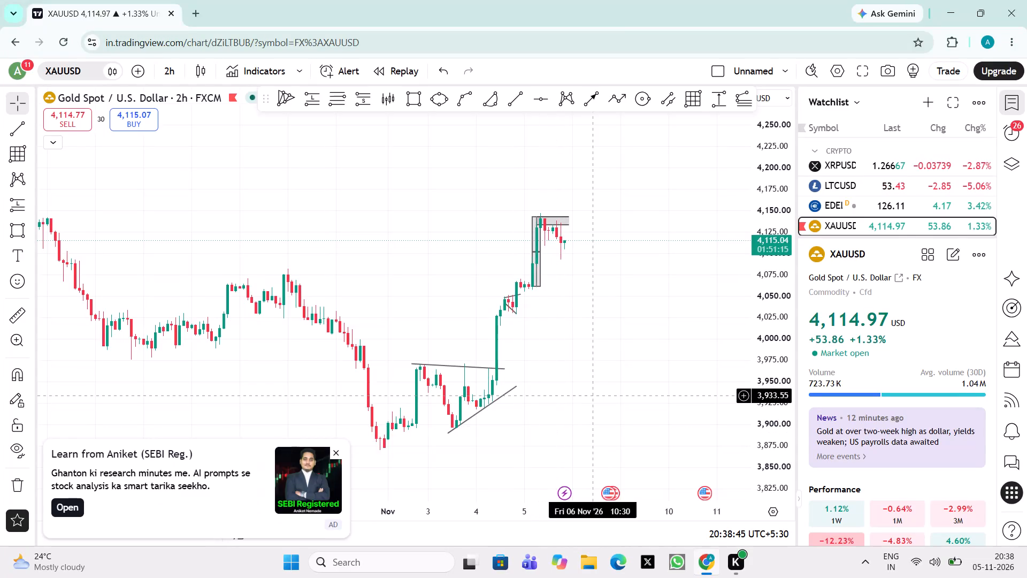
# Draw a rectangle over the early-November rise from 3,872.59 to 3,971.07, spanning 2 November 06:30 to 3 November 14:30.
pyautogui.moveTo(593, 396); pyautogui.dragTo(495, 317)
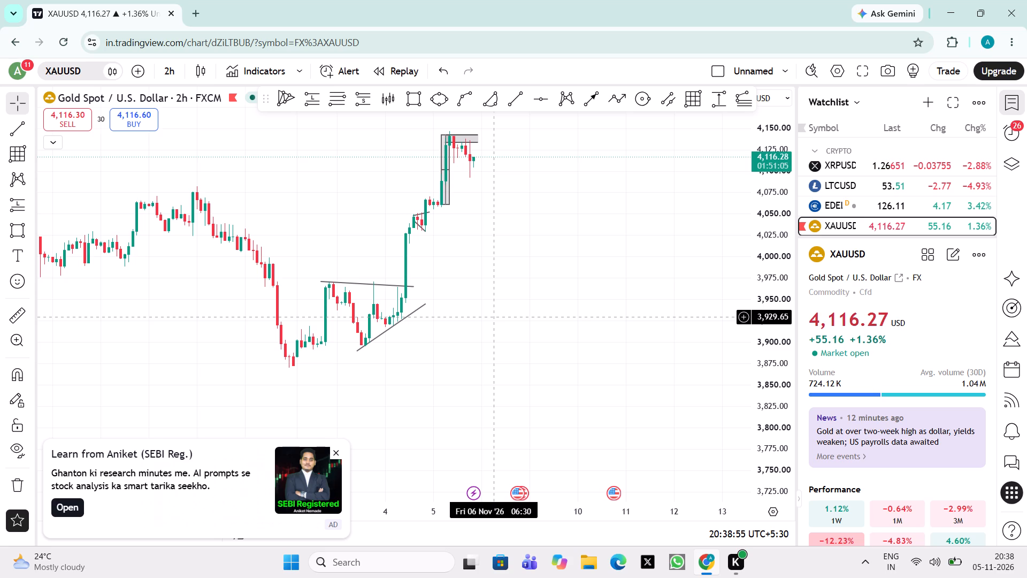
pyautogui.click(338, 448)
pyautogui.moveTo(407, 397); pyautogui.dragTo(492, 438)
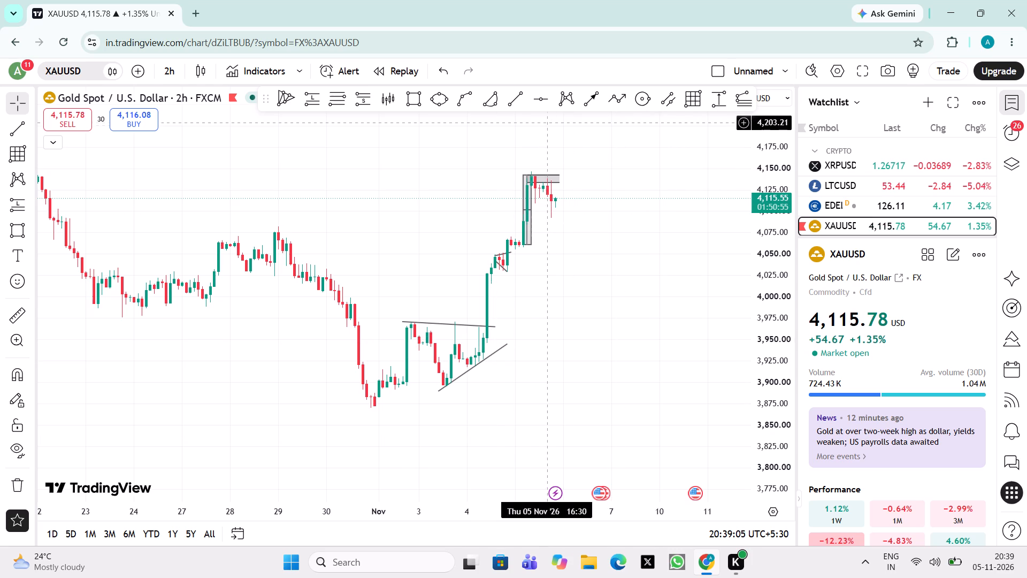
pyautogui.click(420, 101)
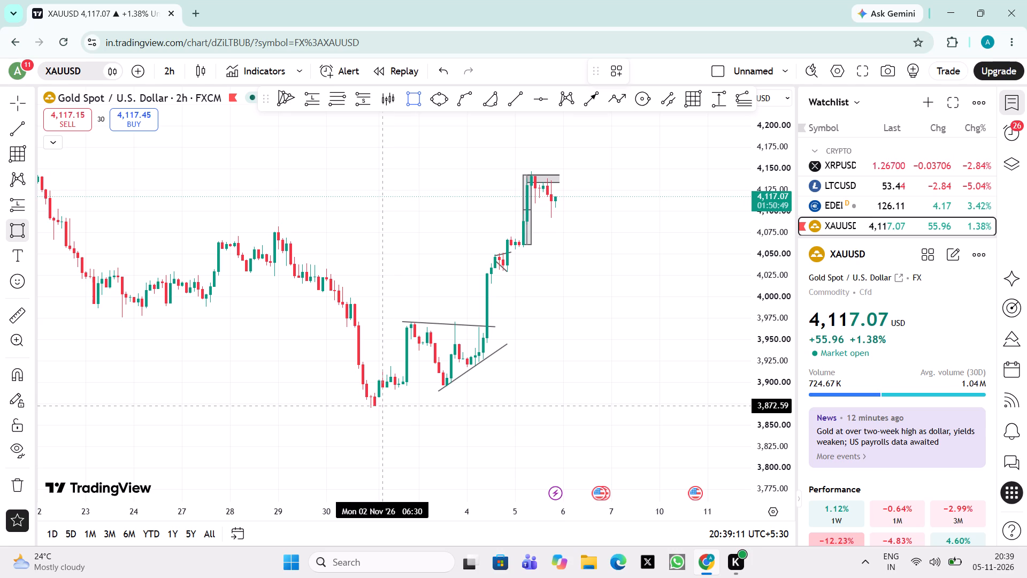
pyautogui.moveTo(382, 406); pyautogui.dragTo(449, 325)
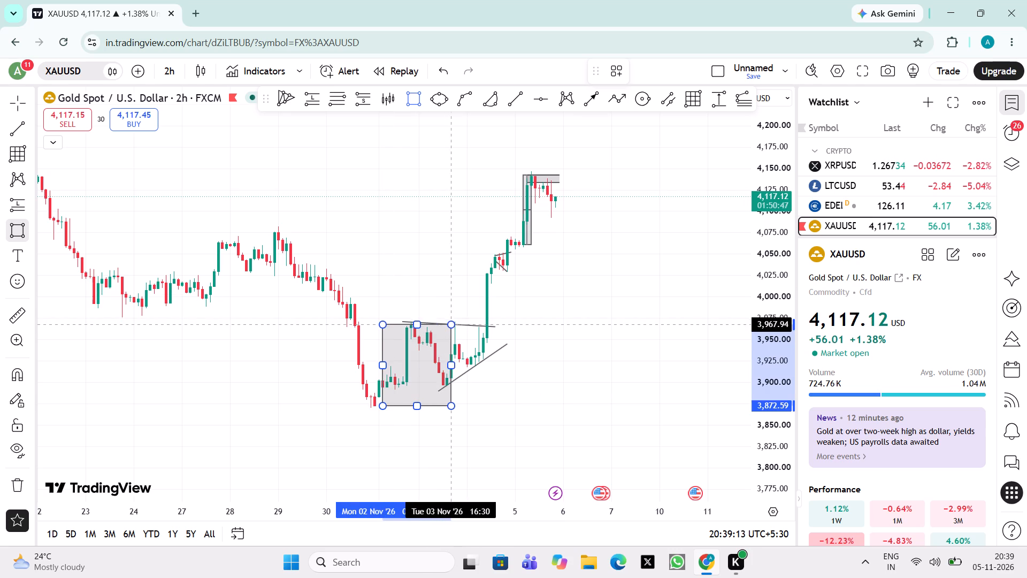
pyautogui.moveTo(449, 325); pyautogui.dragTo(449, 321)
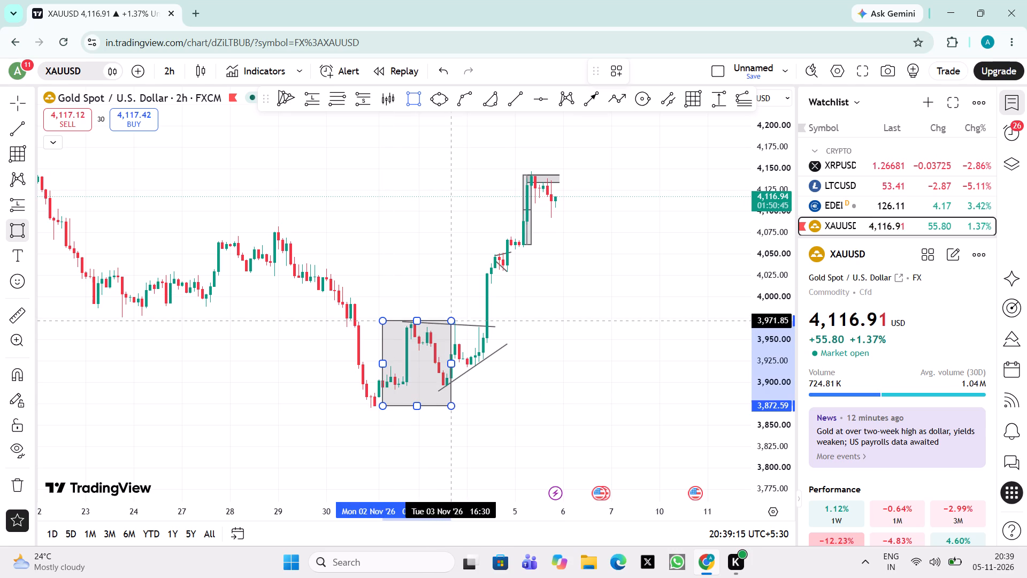
pyautogui.moveTo(449, 321); pyautogui.dragTo(448, 322)
pyautogui.click(448, 322)
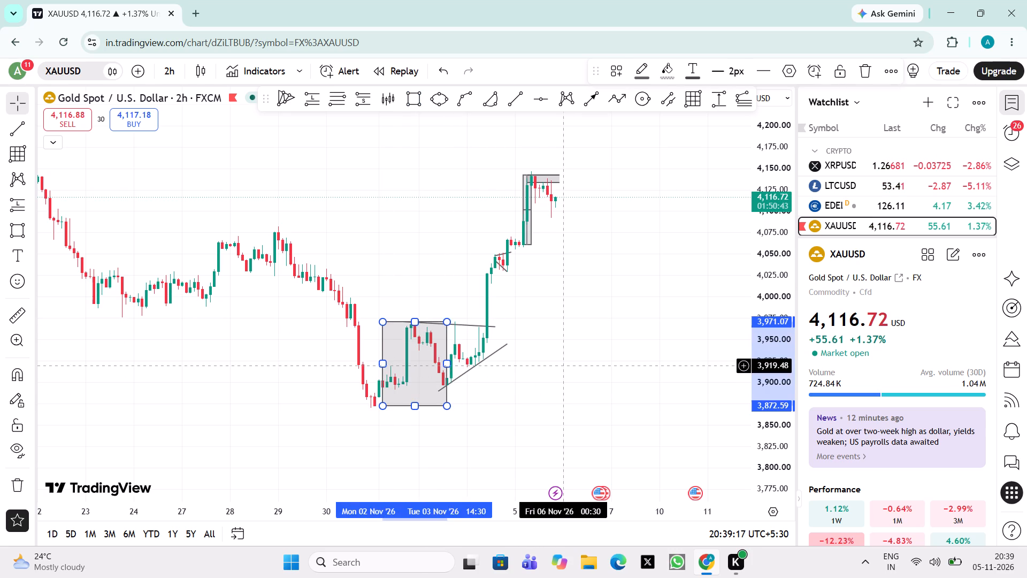
# Move the new rectangle onto the triangle consolidation so it spans 3,896.04 to 3,994.52 and ends on 4 November at 16:30.
pyautogui.moveTo(563, 366); pyautogui.dragTo(769, 390)
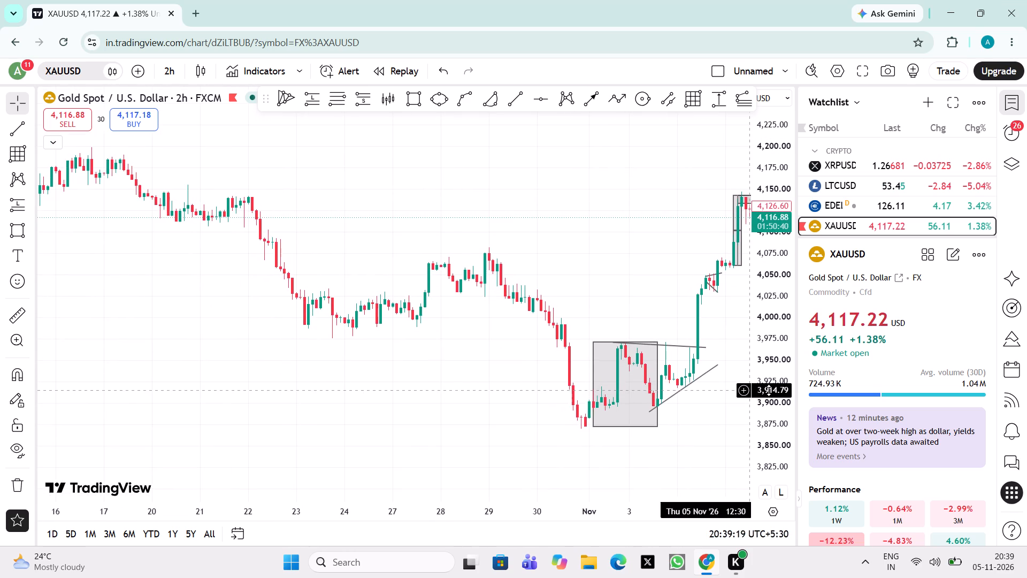
pyautogui.doubleClick(354, 467)
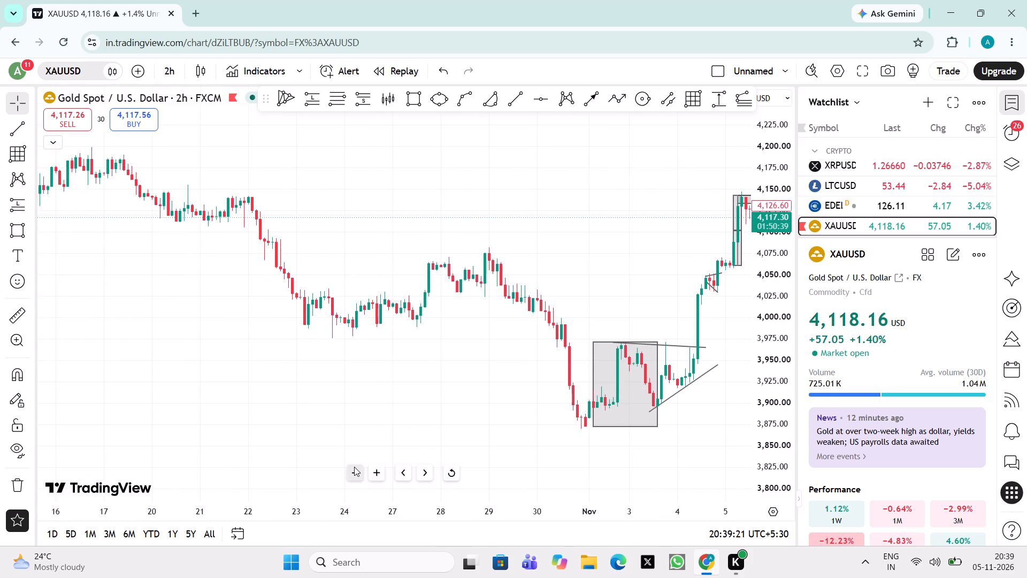
pyautogui.moveTo(450, 392); pyautogui.dragTo(358, 393)
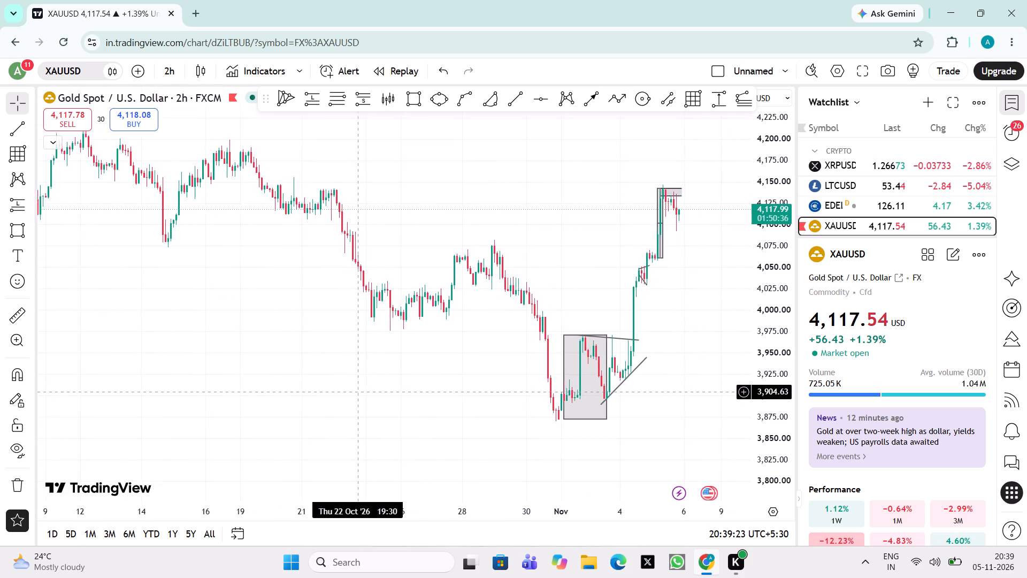
pyautogui.moveTo(358, 393); pyautogui.dragTo(355, 409)
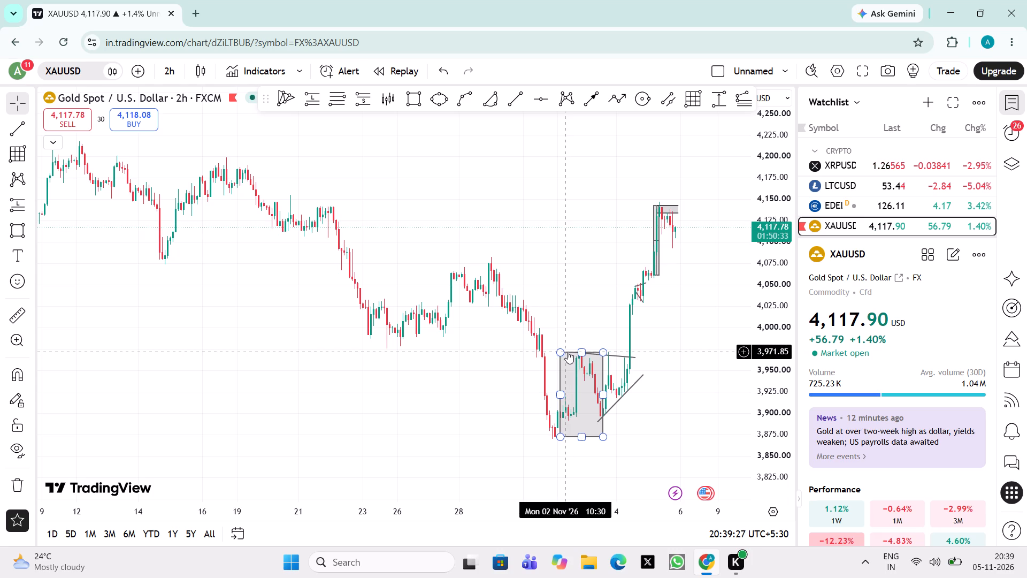
pyautogui.moveTo(652, 429); pyautogui.dragTo(508, 417)
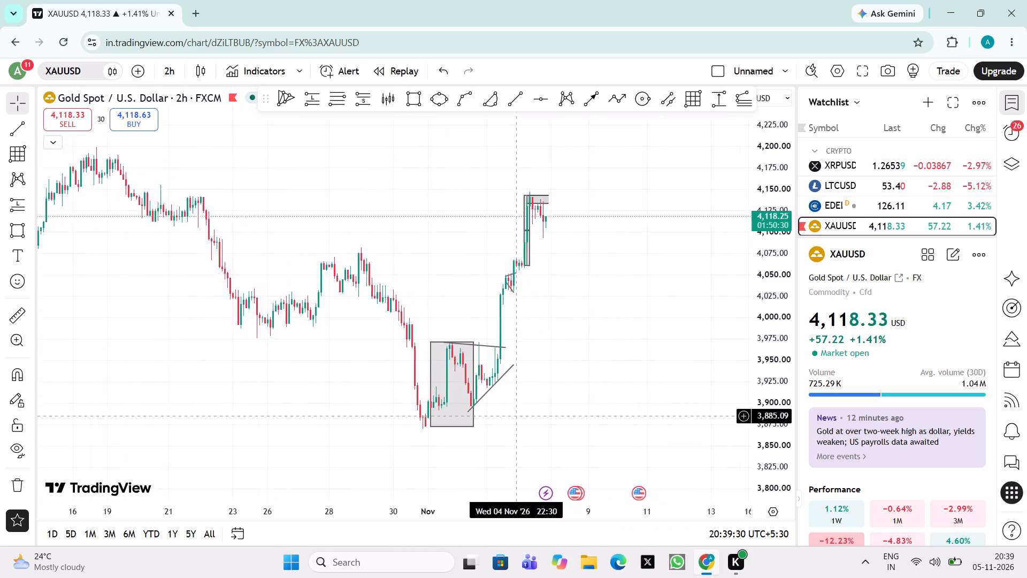
pyautogui.moveTo(508, 417); pyautogui.dragTo(481, 422)
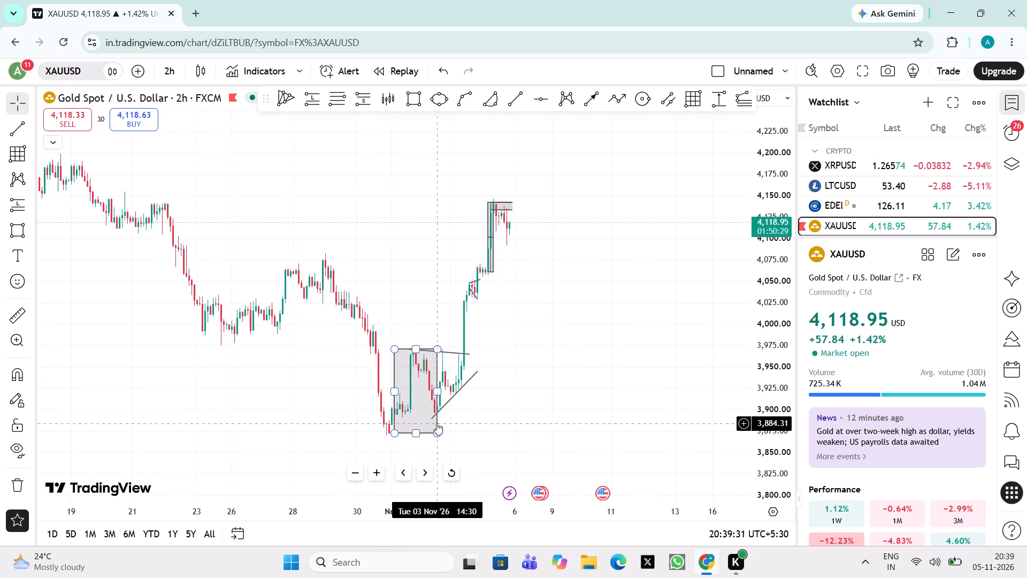
pyautogui.moveTo(436, 423); pyautogui.dragTo(470, 404)
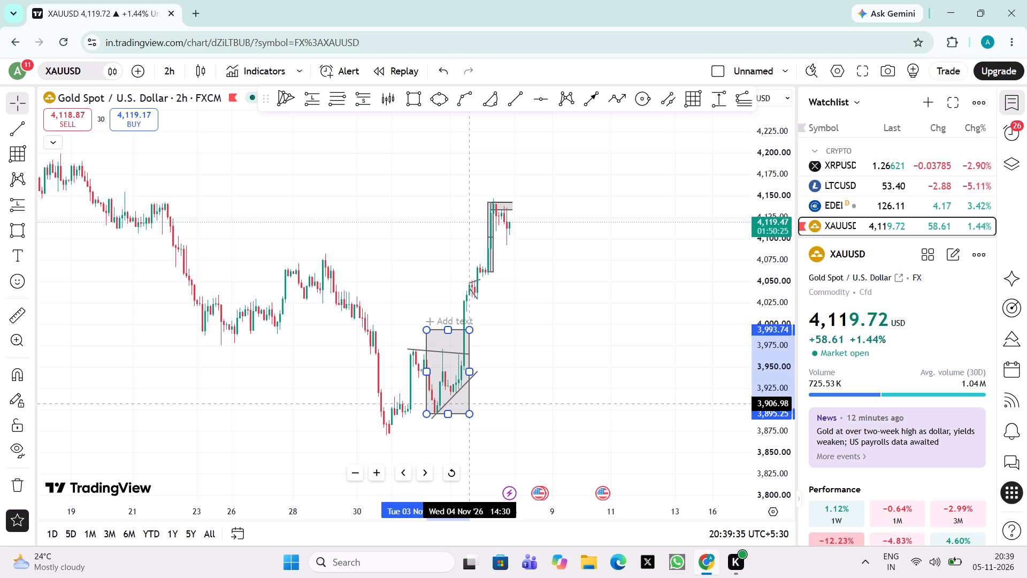
pyautogui.moveTo(470, 404); pyautogui.dragTo(473, 403)
# Clone the moved rectangle and stack the copy directly above it, spanning 3,994.52 to 4,093.00 with its sides aligned.
pyautogui.moveTo(542, 385); pyautogui.dragTo(519, 464)
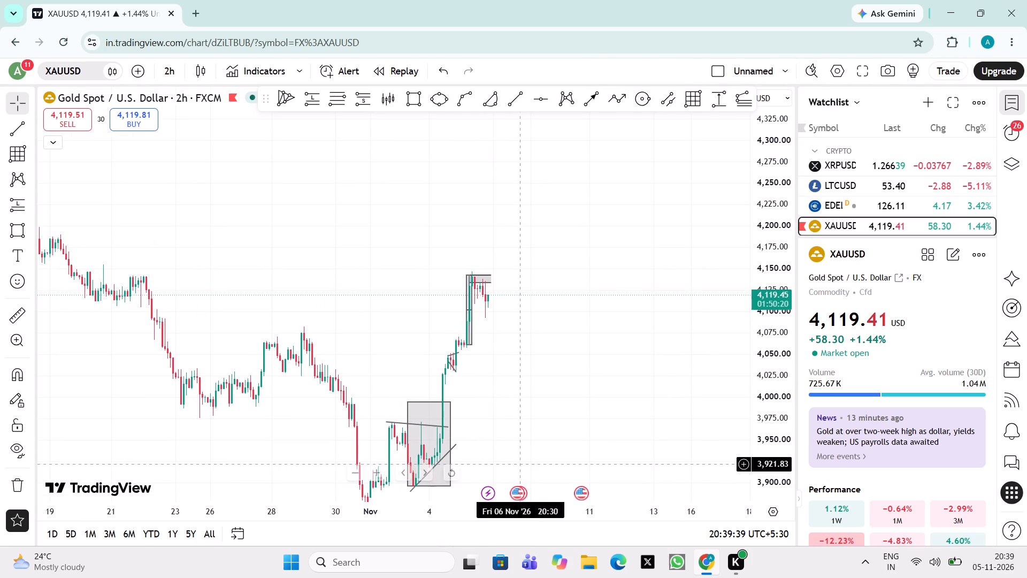
pyautogui.click(452, 410)
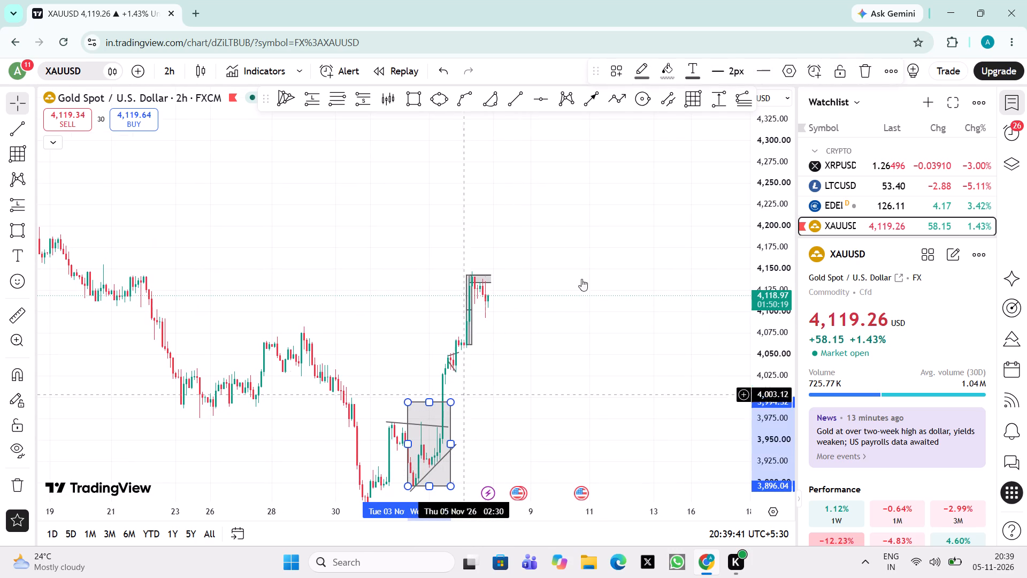
pyautogui.click(885, 72)
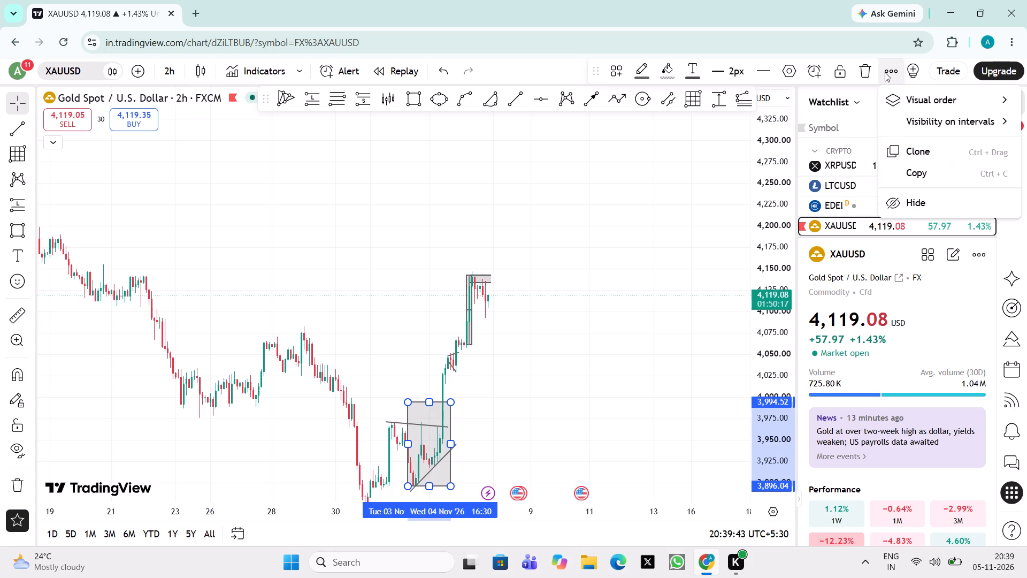
pyautogui.click(900, 153)
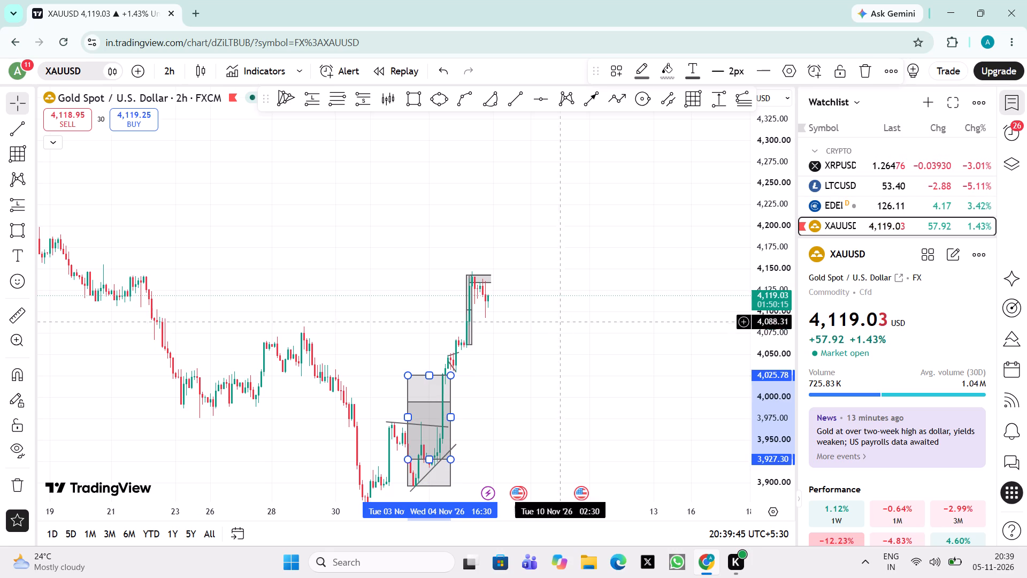
pyautogui.moveTo(442, 390); pyautogui.dragTo(448, 334)
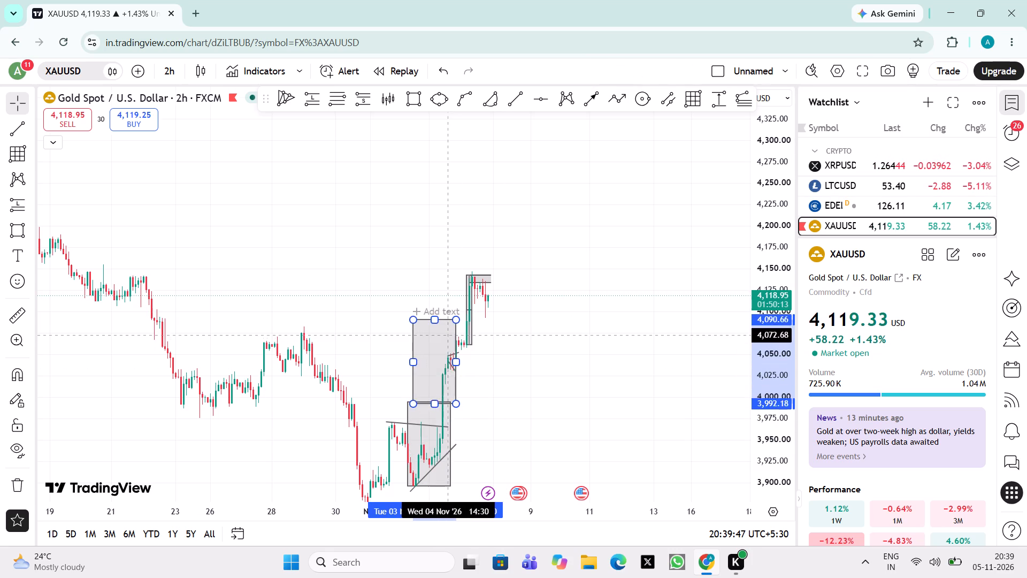
pyautogui.moveTo(448, 334); pyautogui.dragTo(442, 331)
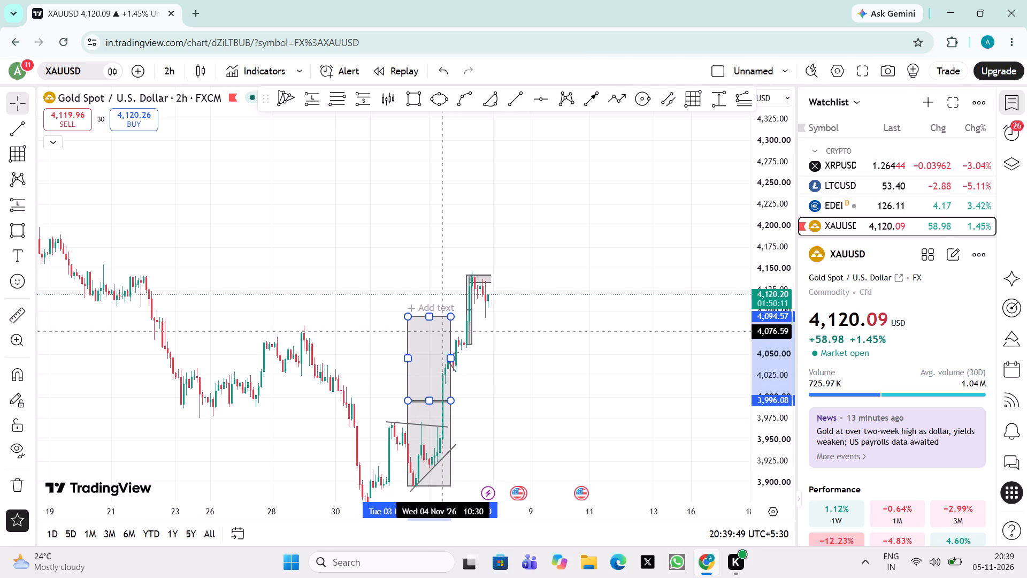
pyautogui.moveTo(442, 331); pyautogui.dragTo(441, 332)
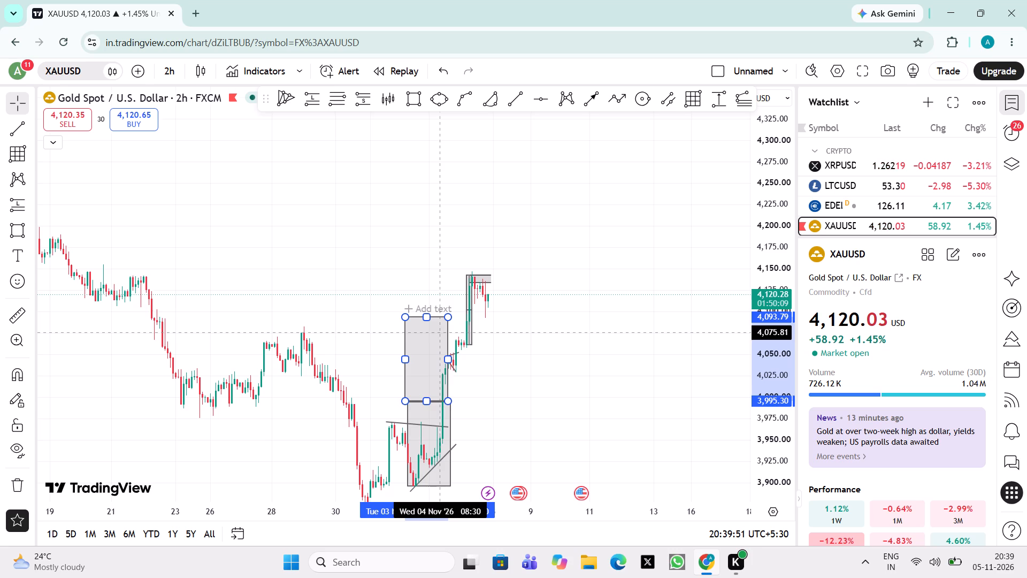
pyautogui.moveTo(441, 332); pyautogui.dragTo(443, 333)
pyautogui.click(443, 333)
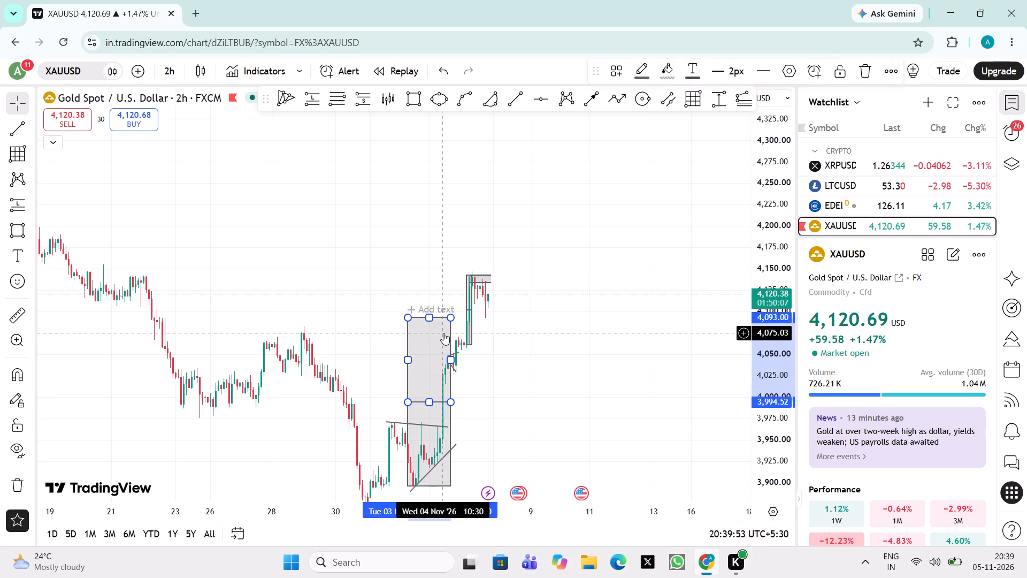
# Clone the upper rectangle and stack a third one directly on top, reaching about 4,191.
pyautogui.moveTo(585, 404); pyautogui.dragTo(629, 347)
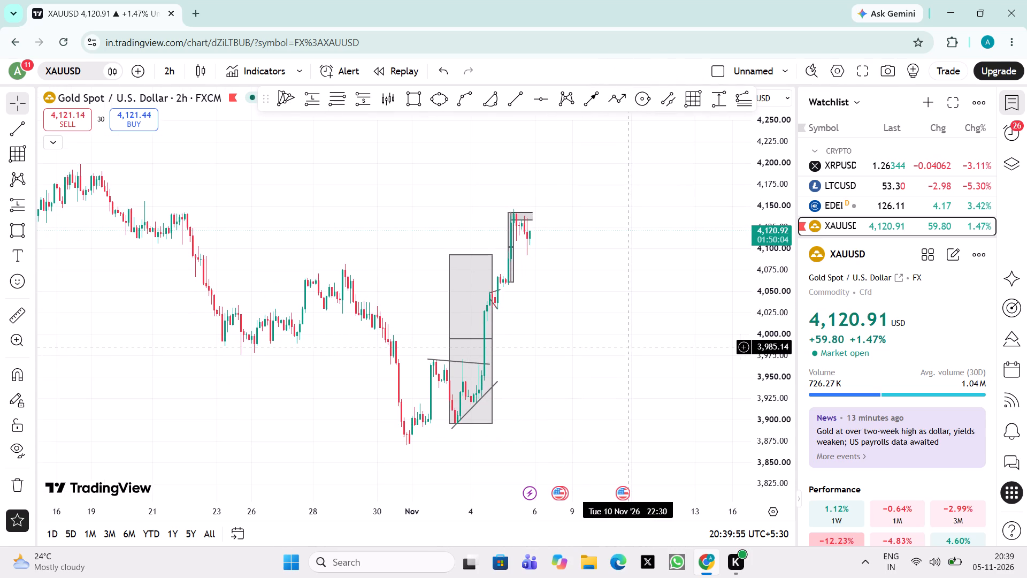
pyautogui.moveTo(629, 347); pyautogui.dragTo(629, 345)
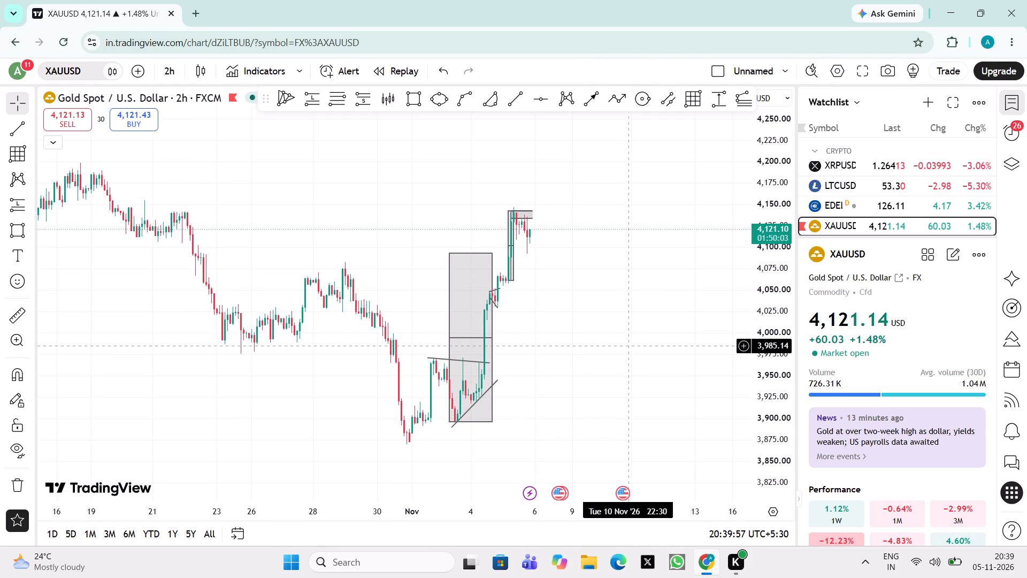
pyautogui.moveTo(629, 345); pyautogui.dragTo(586, 400)
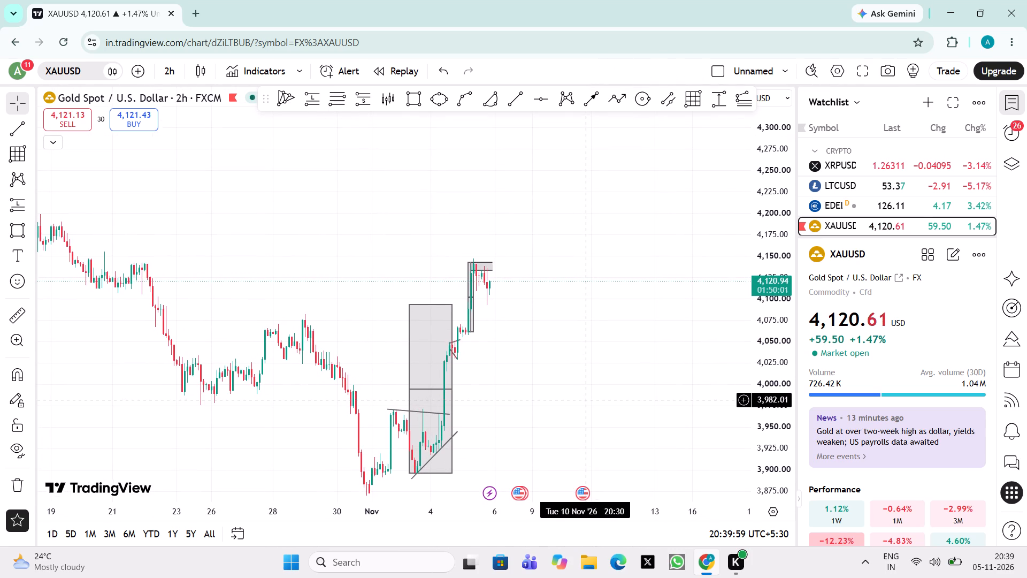
pyautogui.click(453, 318)
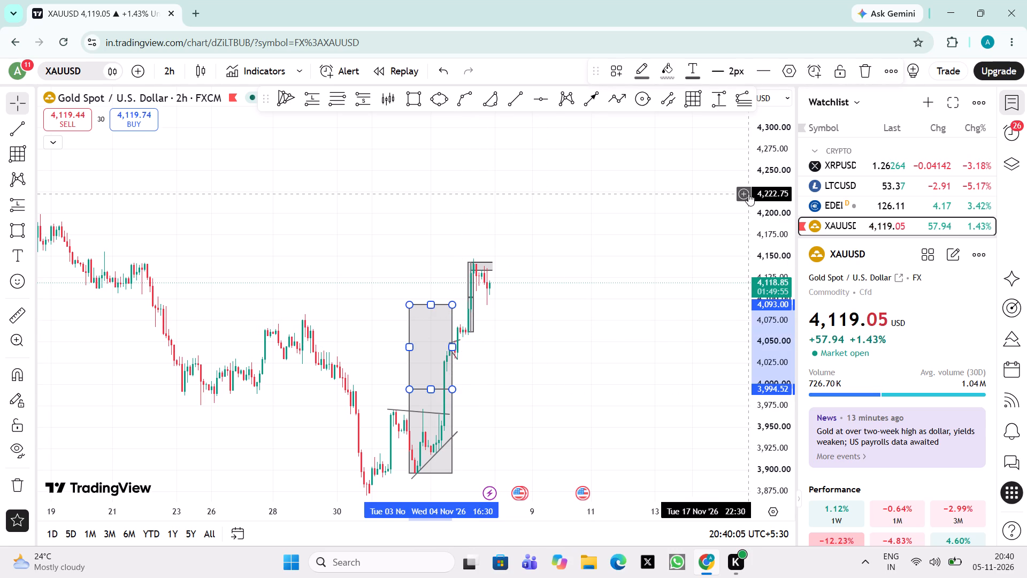
pyautogui.click(883, 68)
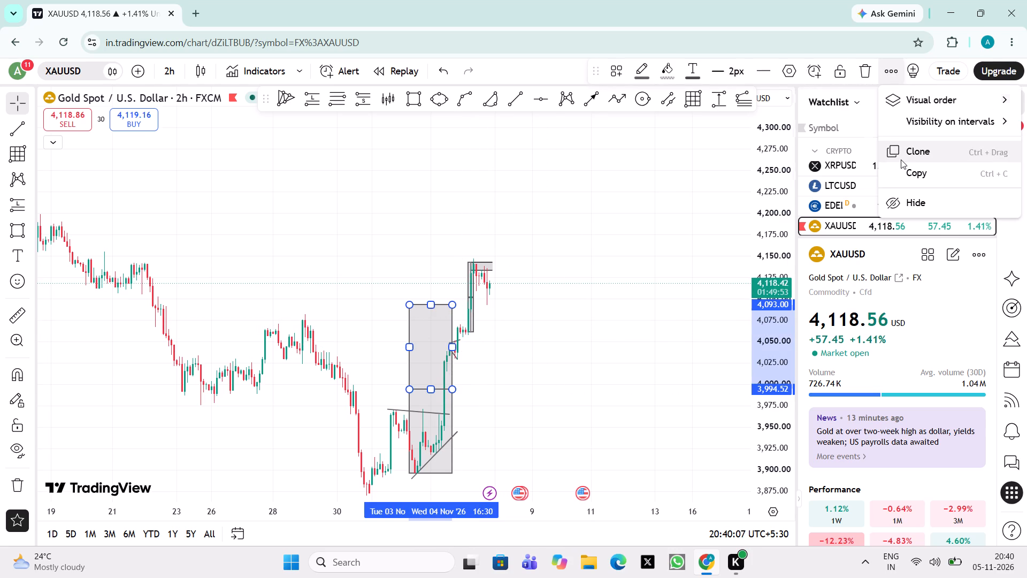
pyautogui.click(901, 157)
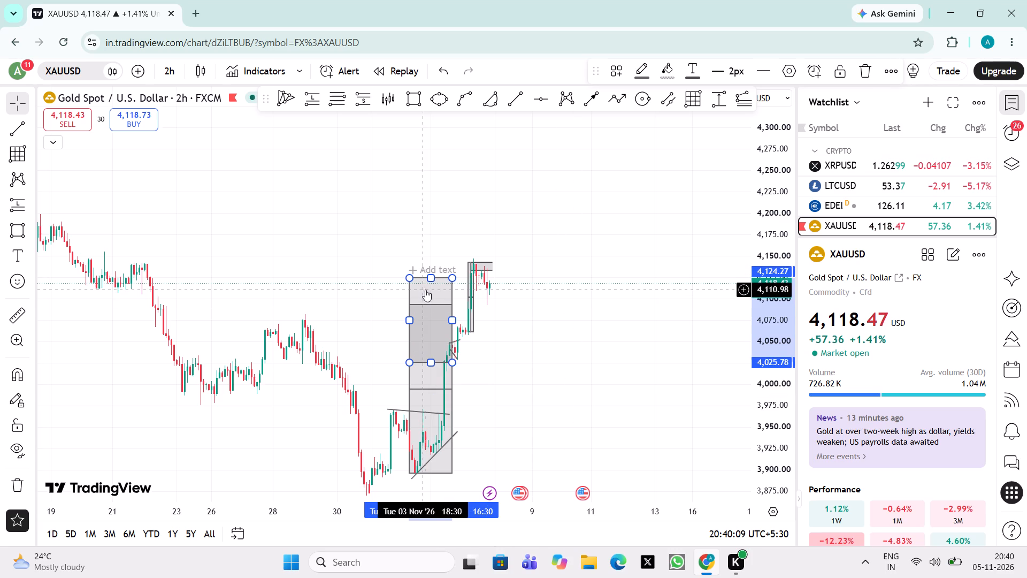
pyautogui.moveTo(427, 290); pyautogui.dragTo(428, 230)
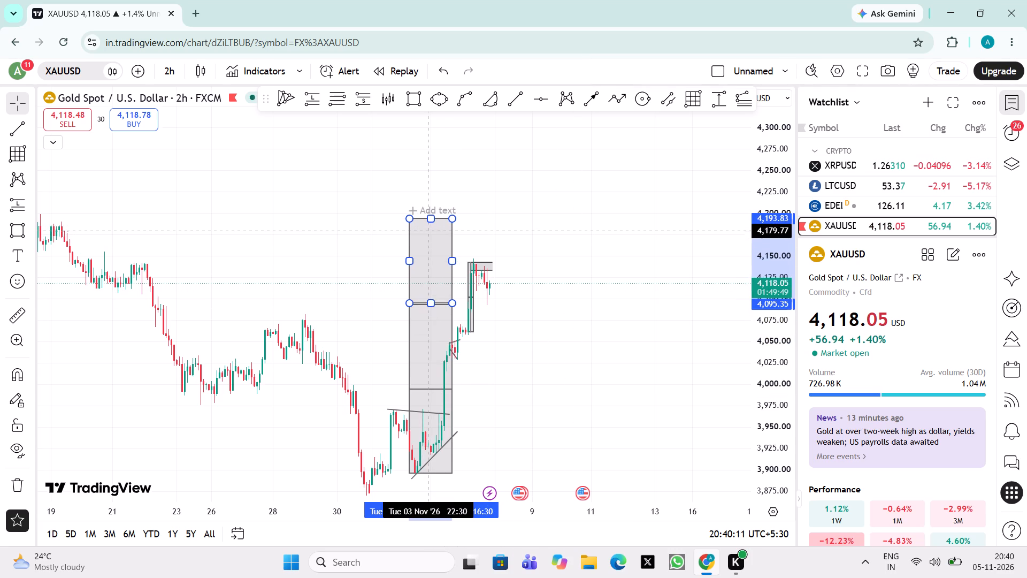
pyautogui.moveTo(428, 230); pyautogui.dragTo(428, 231)
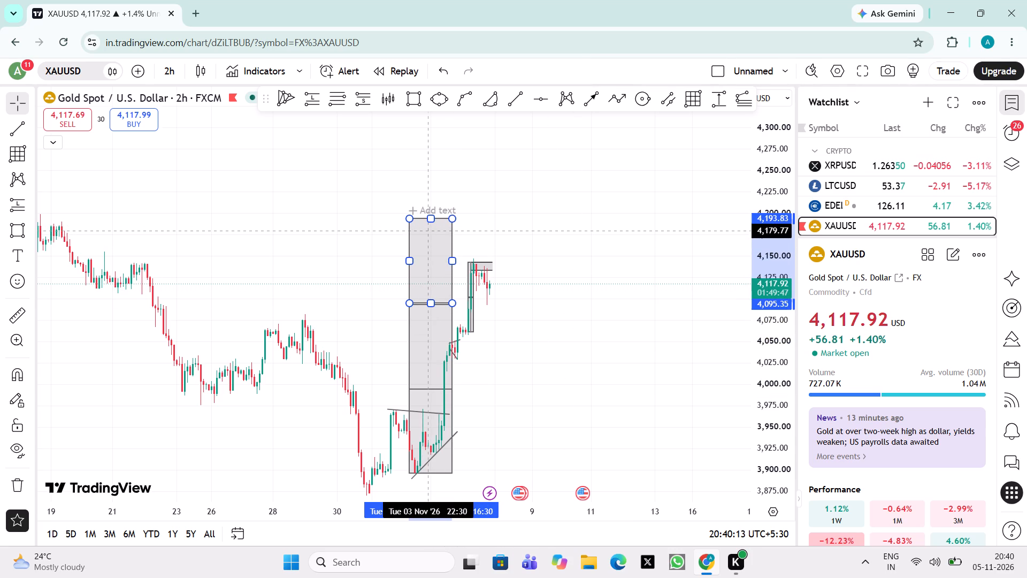
pyautogui.moveTo(428, 231); pyautogui.dragTo(428, 232)
# Compare the top of the three-rectangle stack with the October price highs on the 2-hour chart.
pyautogui.moveTo(569, 252); pyautogui.dragTo(597, 286)
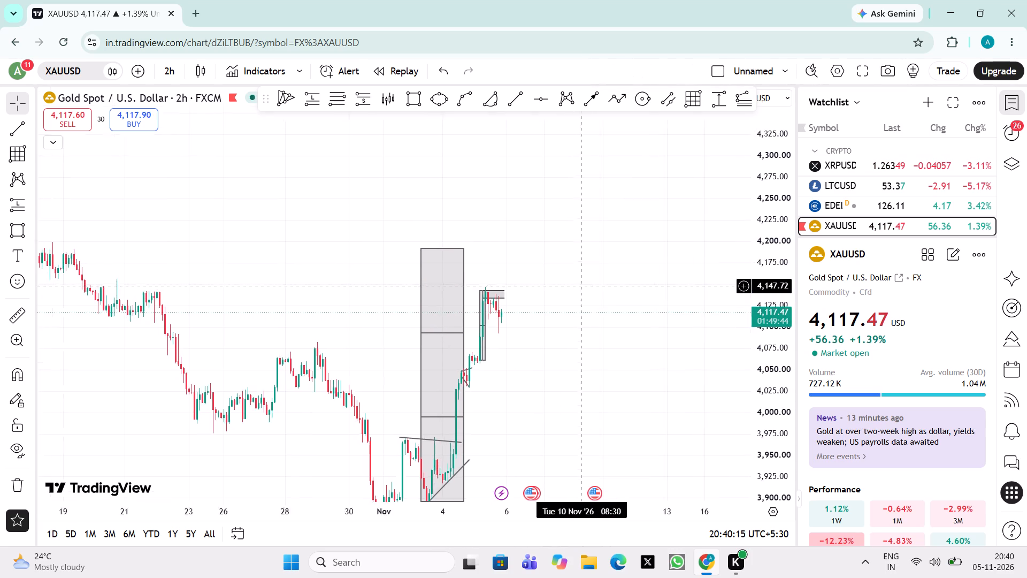
pyautogui.moveTo(597, 286); pyautogui.dragTo(752, 385)
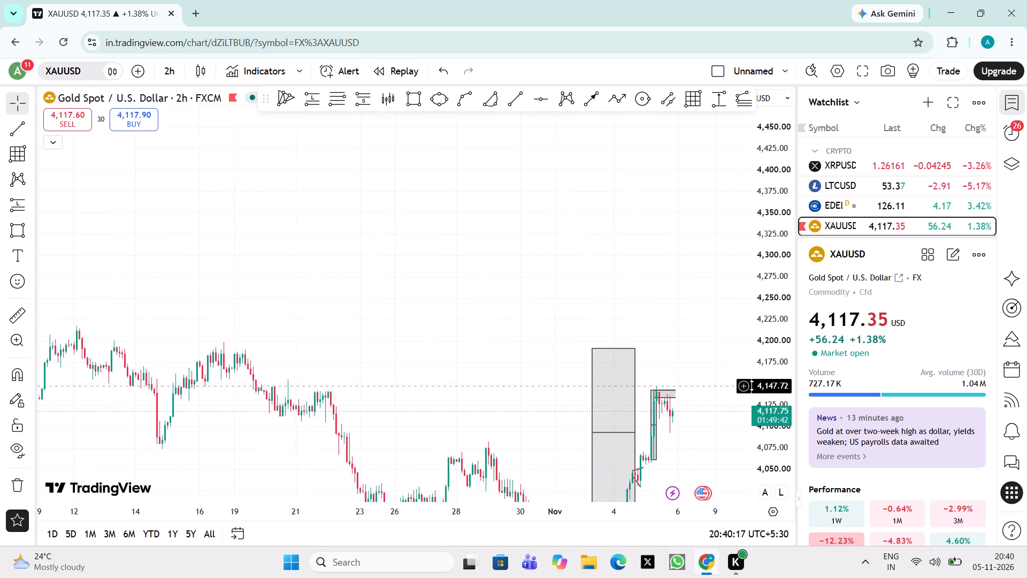
pyautogui.moveTo(752, 385); pyautogui.dragTo(783, 340)
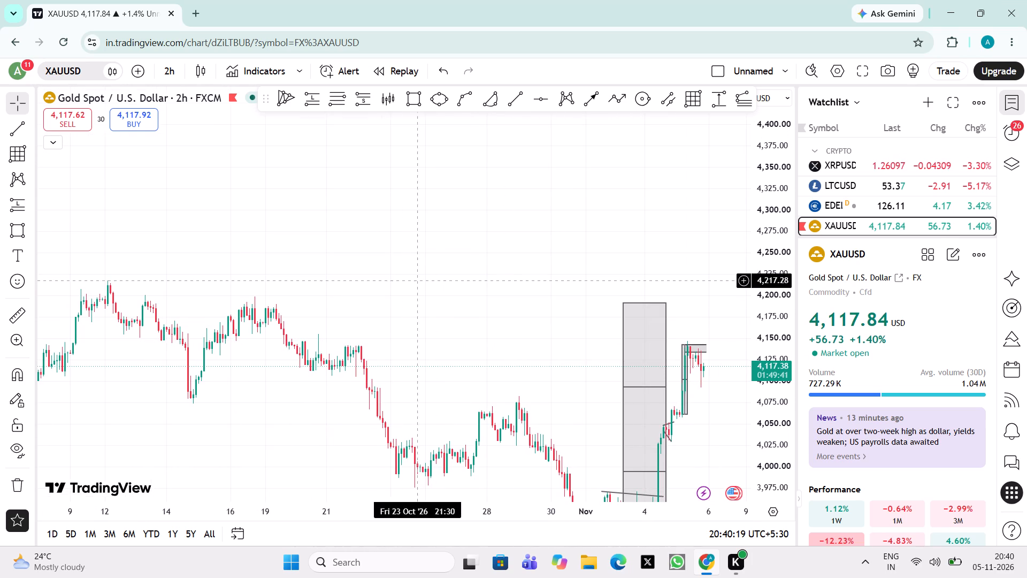
pyautogui.moveTo(405, 277); pyautogui.dragTo(731, 181)
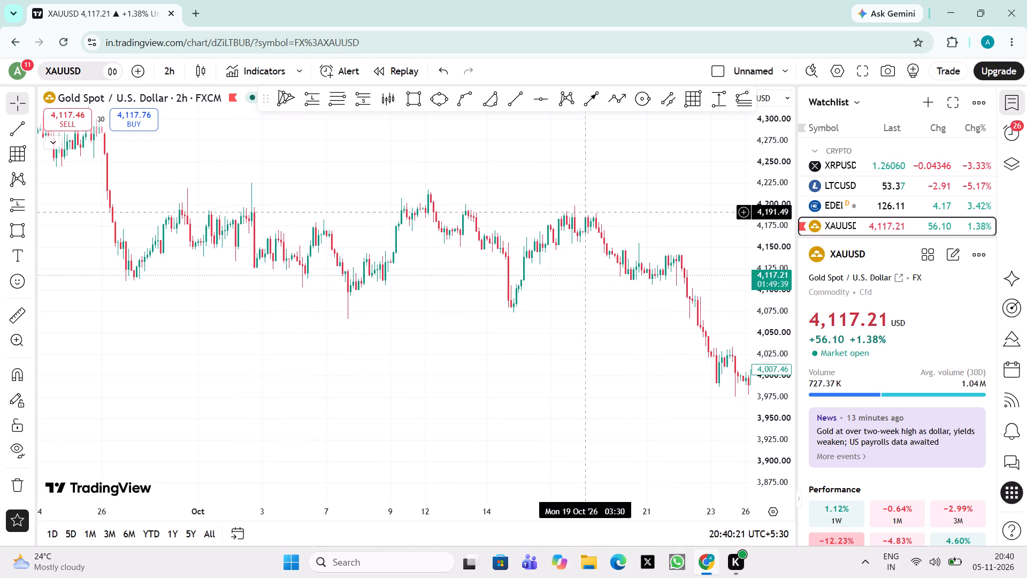
pyautogui.moveTo(588, 209); pyautogui.dragTo(343, 204)
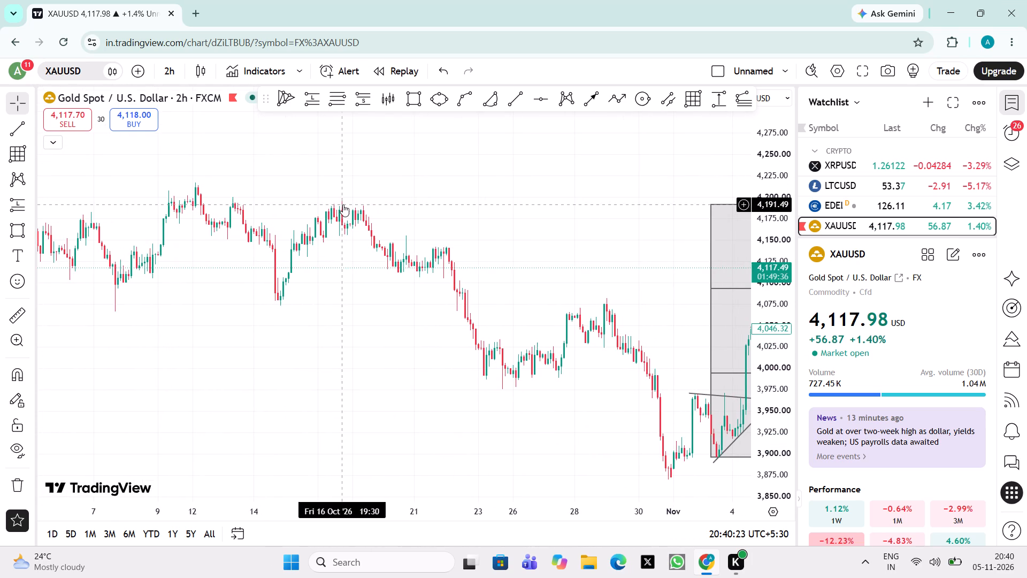
pyautogui.moveTo(542, 288); pyautogui.dragTo(218, 286)
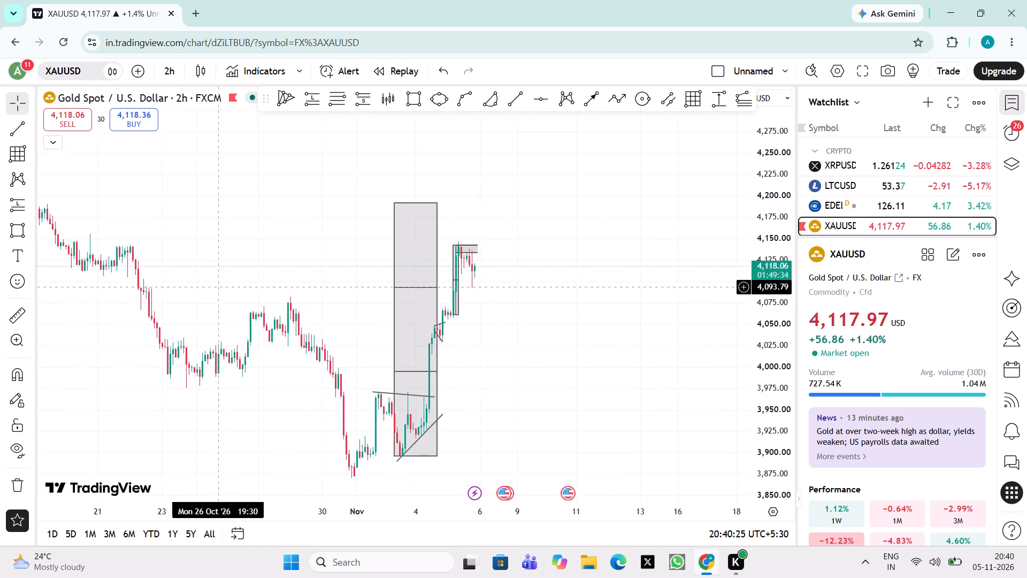
# Clone the top rectangle and stack a fourth one directly above it with aligned sides, spanning about 4,191 to 4,290.
pyautogui.moveTo(218, 286); pyautogui.dragTo(217, 286)
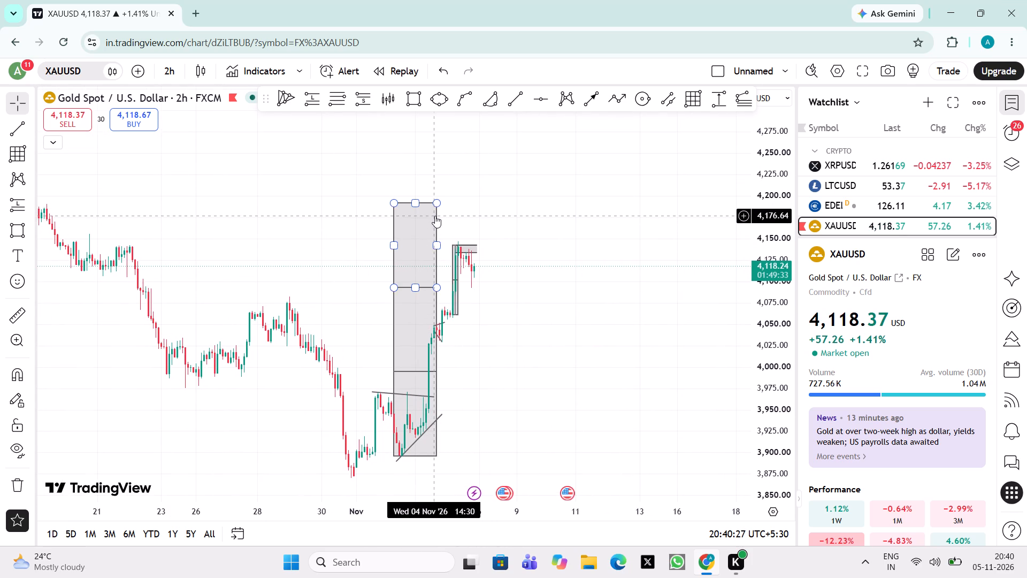
pyautogui.click(435, 216)
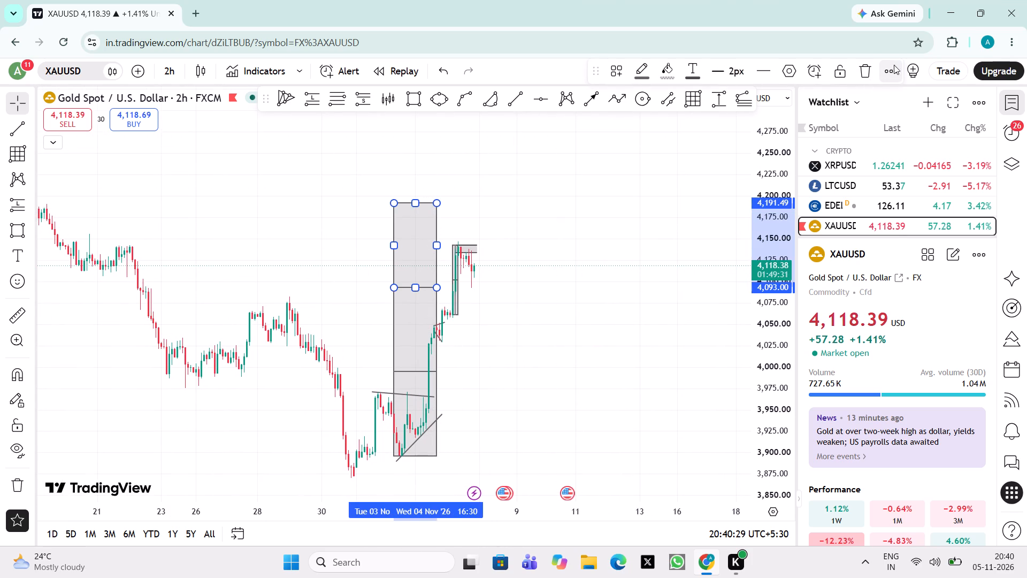
pyautogui.click(893, 71)
pyautogui.click(905, 150)
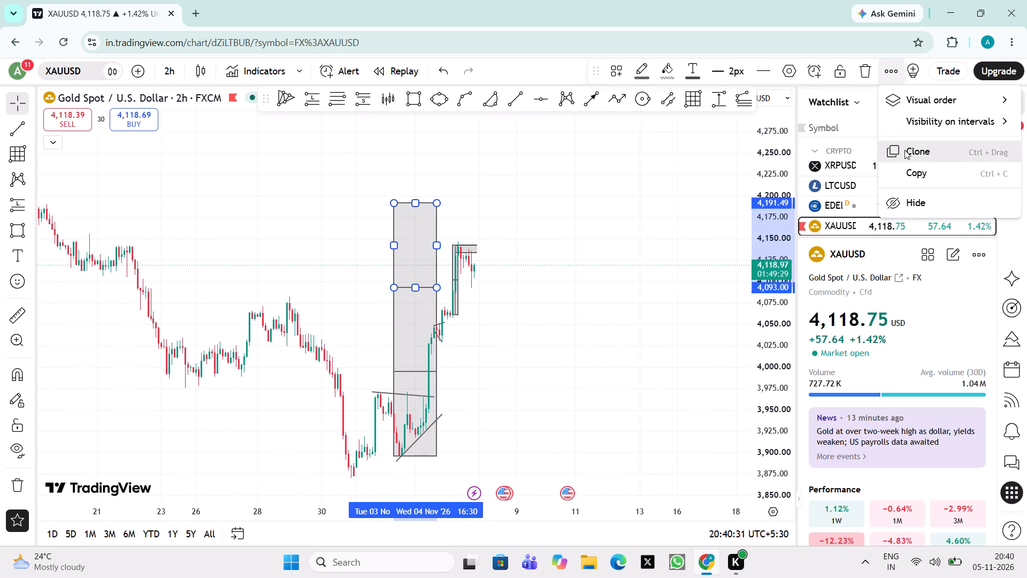
pyautogui.moveTo(425, 192); pyautogui.dragTo(423, 133)
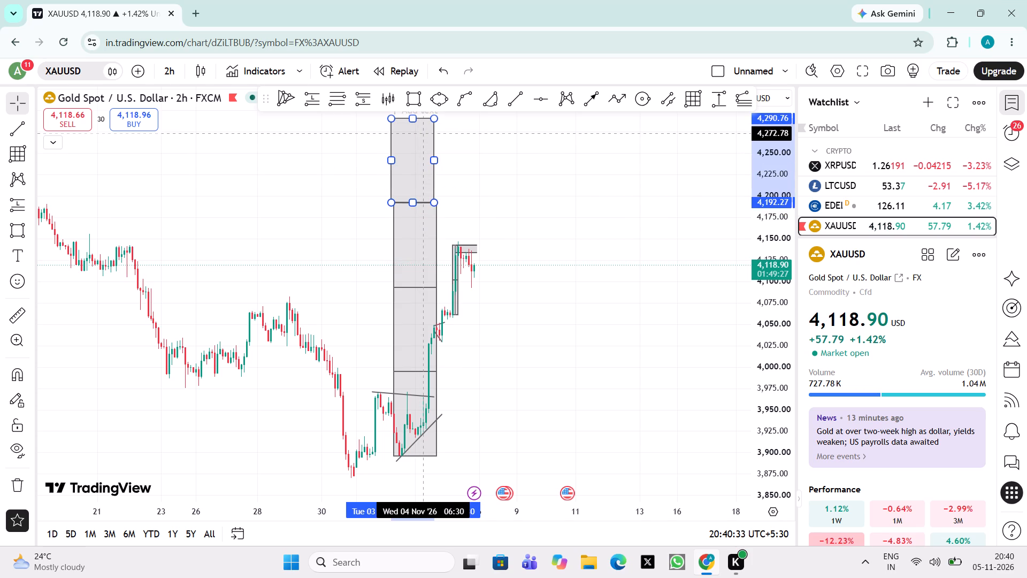
pyautogui.moveTo(423, 133); pyautogui.dragTo(426, 135)
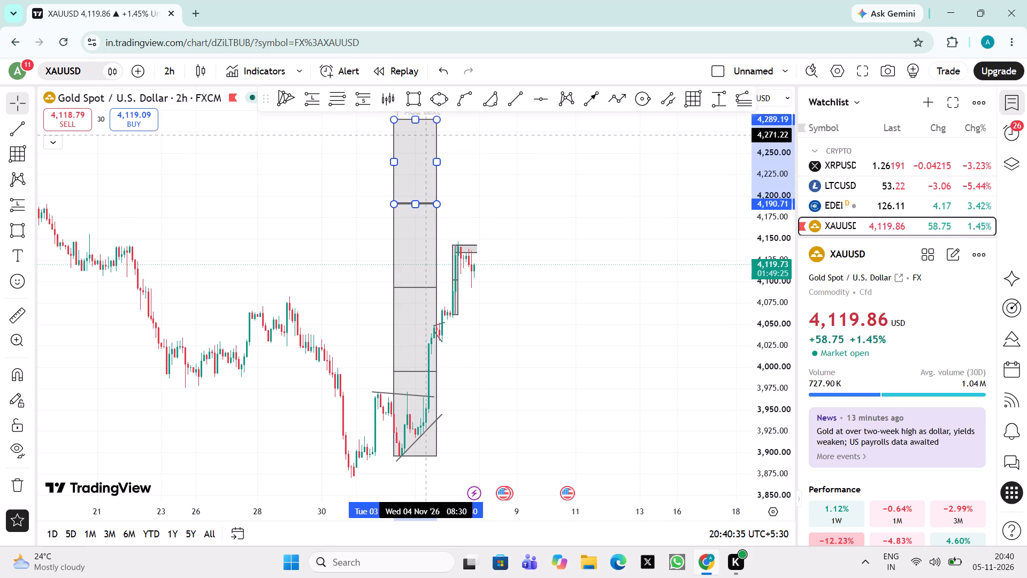
pyautogui.moveTo(426, 135); pyautogui.dragTo(426, 134)
pyautogui.moveTo(485, 220); pyautogui.dragTo(443, 219)
pyautogui.click(516, 305)
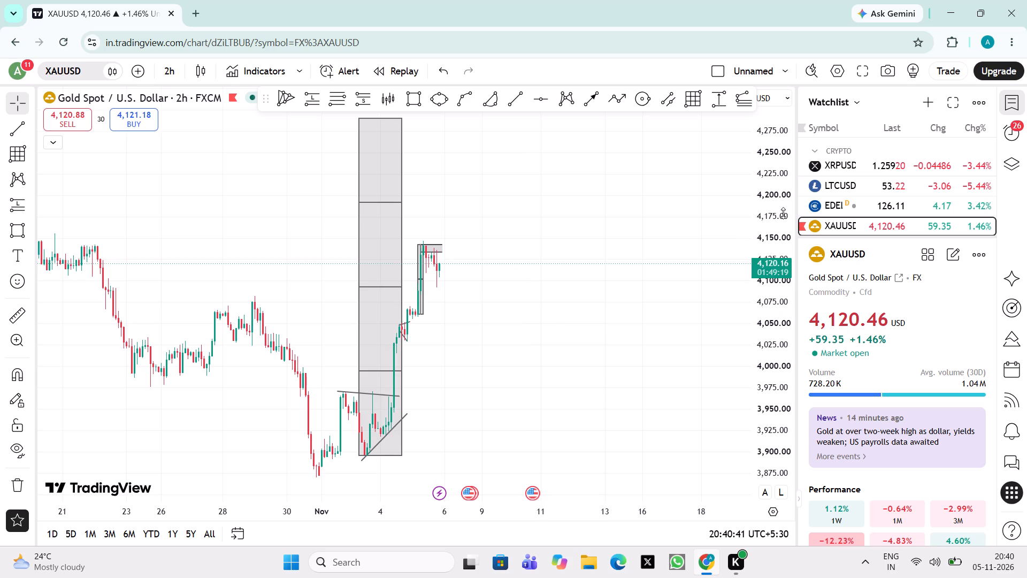
# Draw a Gann box from 3,896.05 on 3 November at 20:30 up to 4,289.15 on 12 November at 10:30.
pyautogui.moveTo(783, 213); pyautogui.dragTo(773, 291)
pyautogui.moveTo(643, 313); pyautogui.dragTo(619, 317)
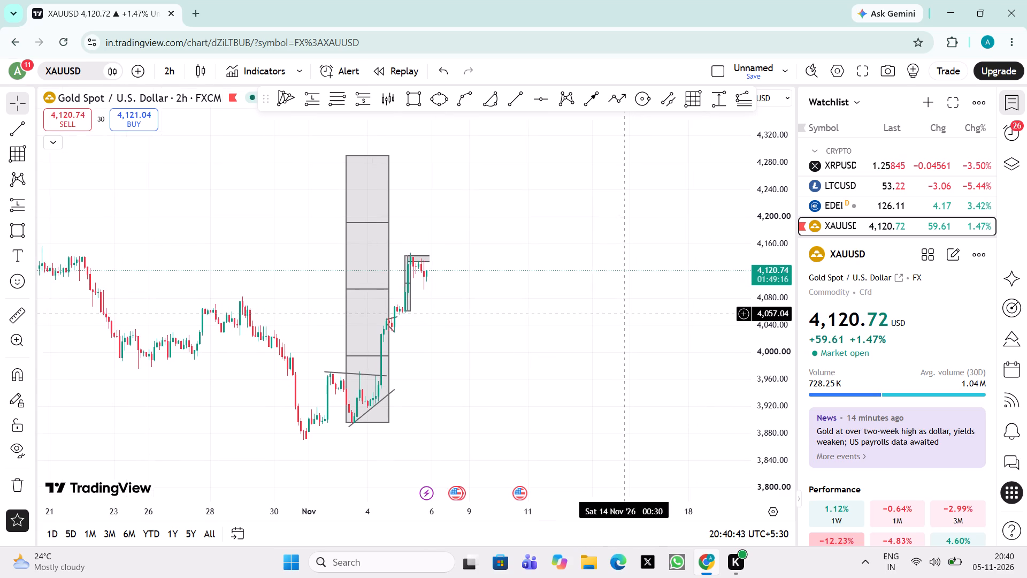
pyautogui.moveTo(619, 317); pyautogui.dragTo(616, 323)
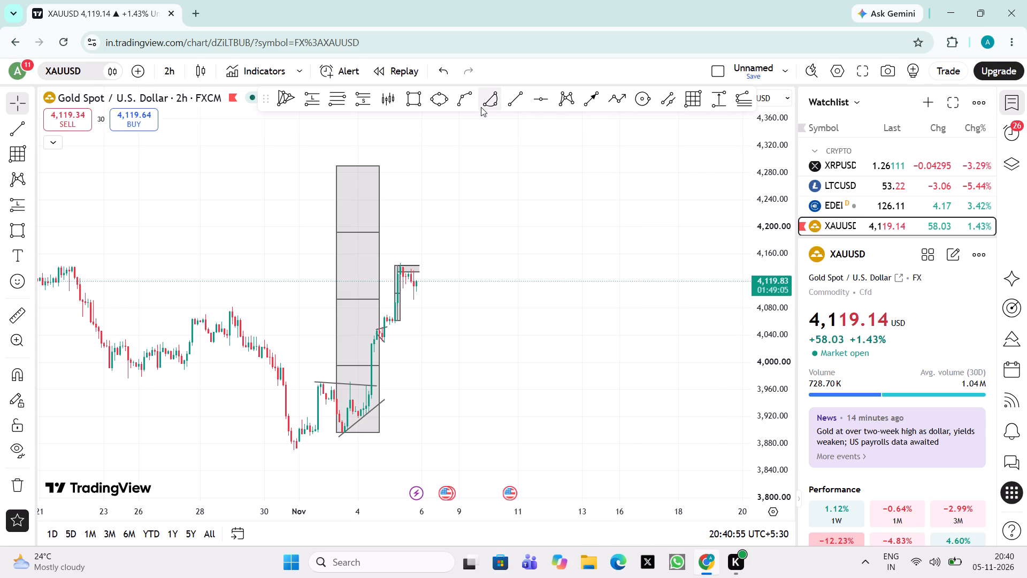
pyautogui.click(692, 105)
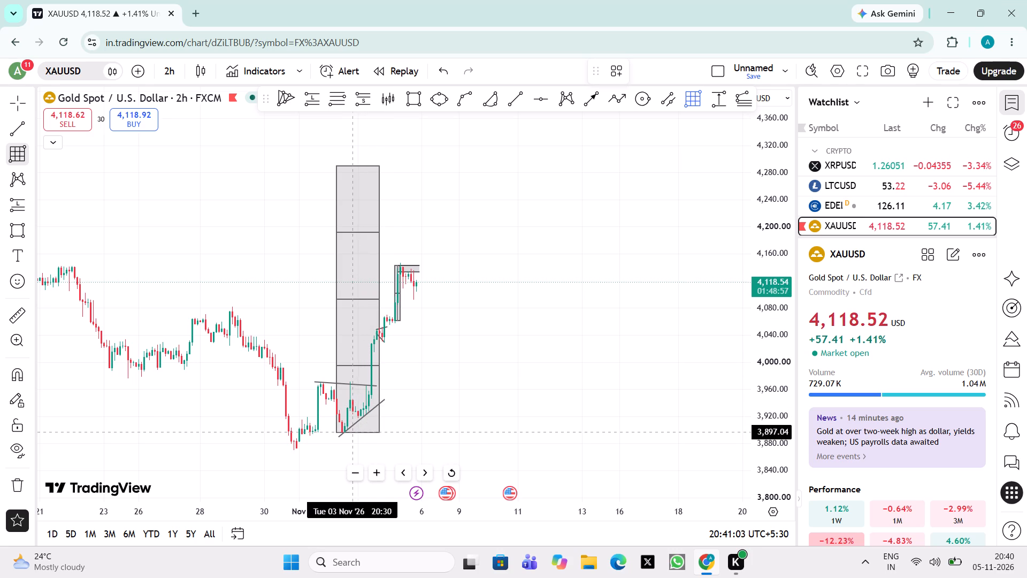
pyautogui.moveTo(351, 432); pyautogui.dragTo(425, 250)
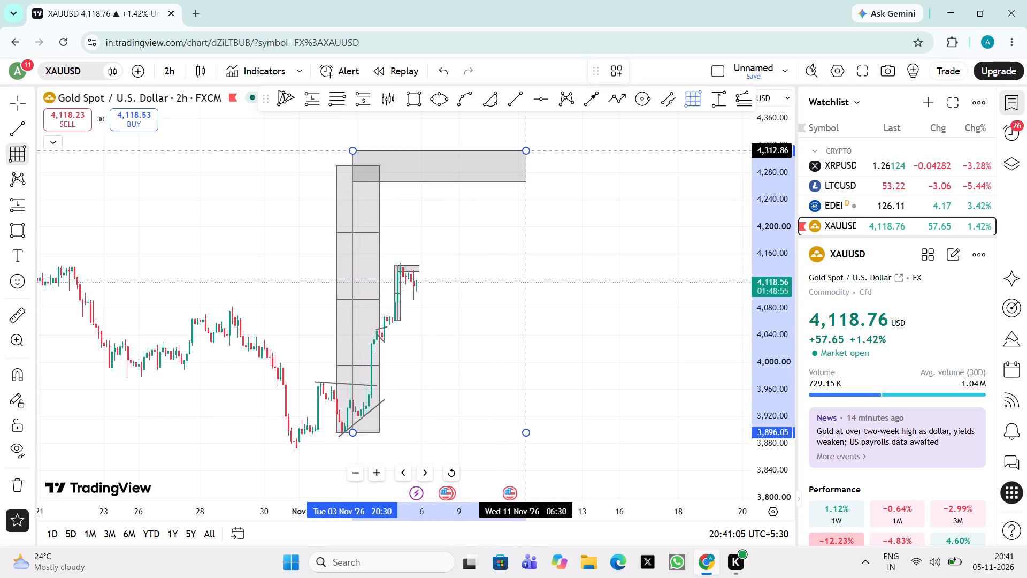
pyautogui.click(565, 166)
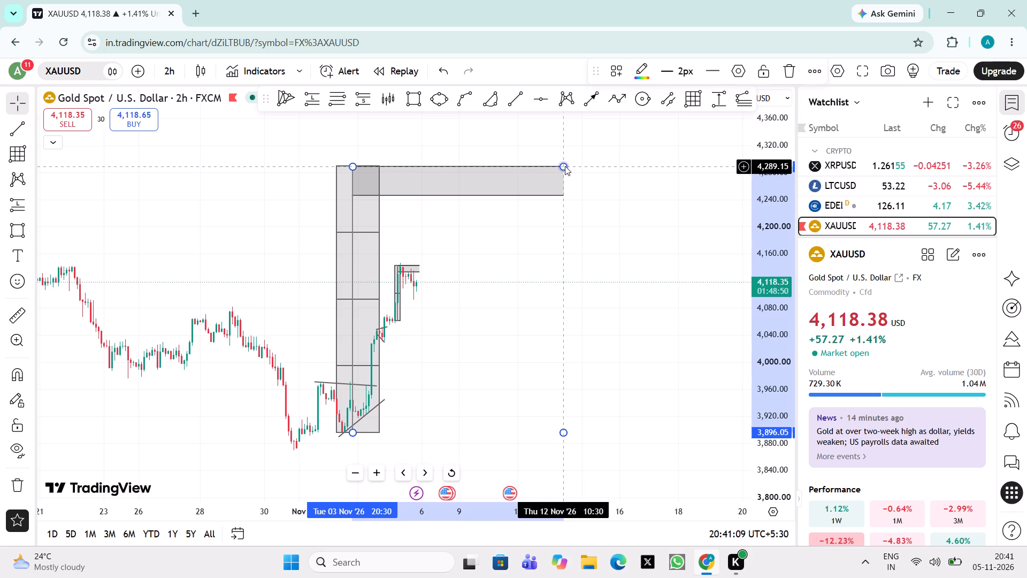
# Compare the Gann box's shaded upper zone with the October price history on the 2-hour chart, dismissing the Discord notification.
pyautogui.moveTo(526, 288); pyautogui.dragTo(538, 256)
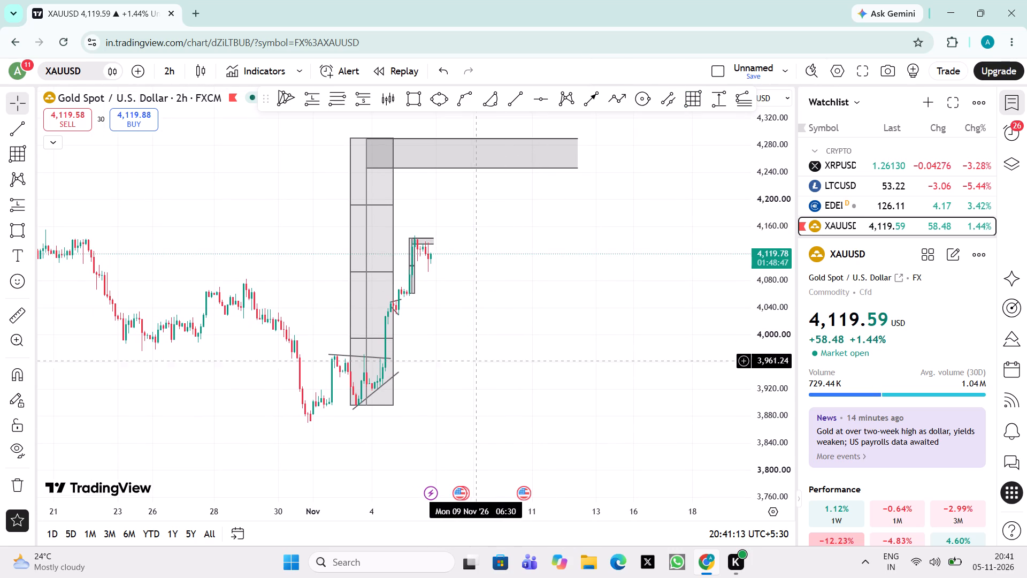
pyautogui.moveTo(451, 423); pyautogui.dragTo(479, 416)
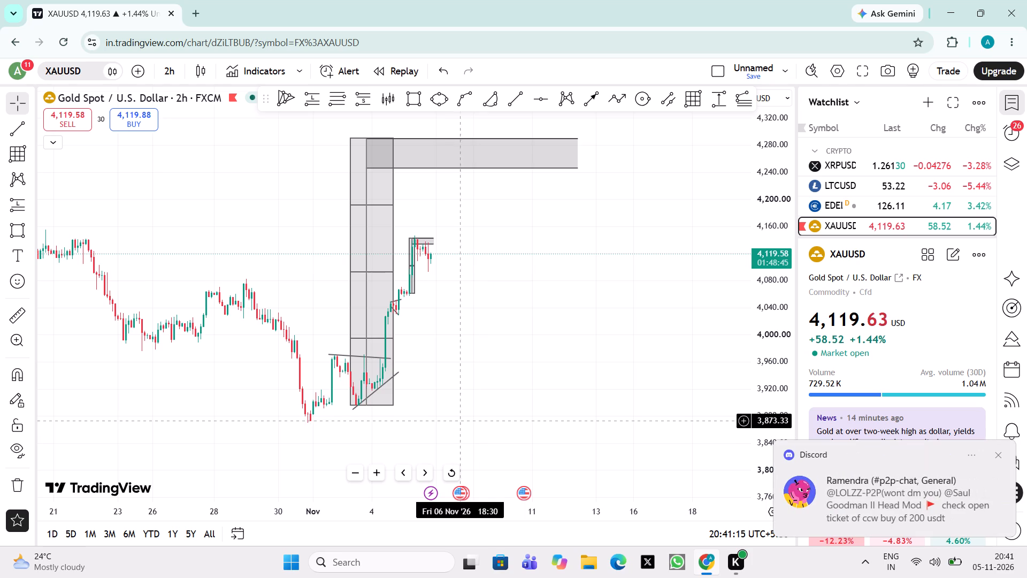
pyautogui.moveTo(479, 416); pyautogui.dragTo(524, 420)
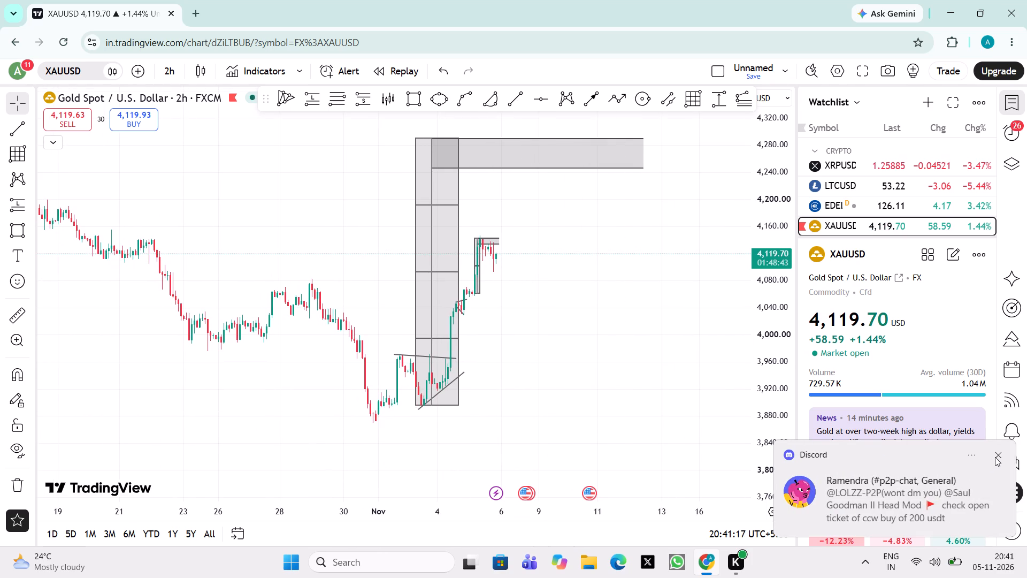
pyautogui.click(995, 457)
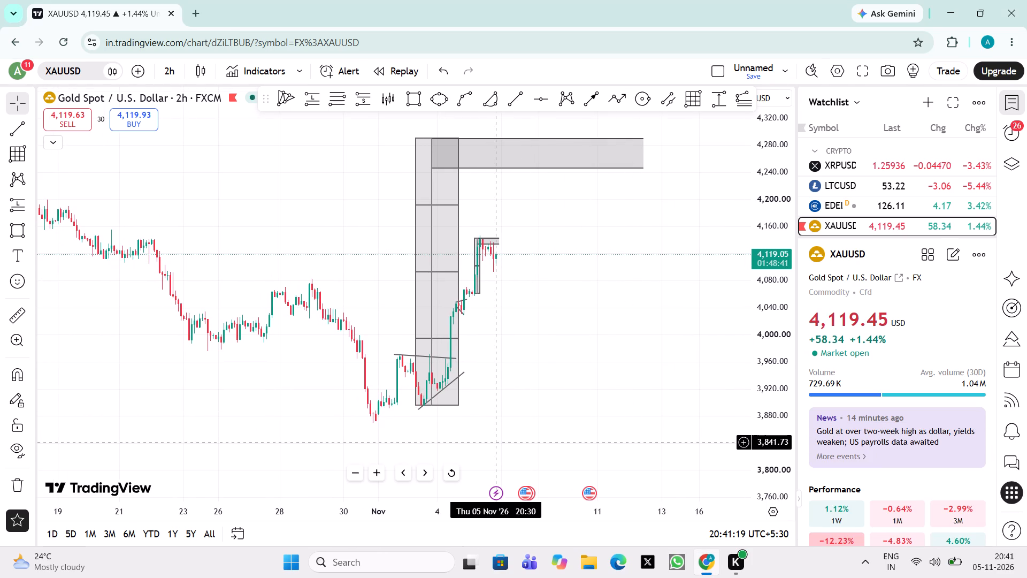
pyautogui.moveTo(495, 442); pyautogui.dragTo(590, 433)
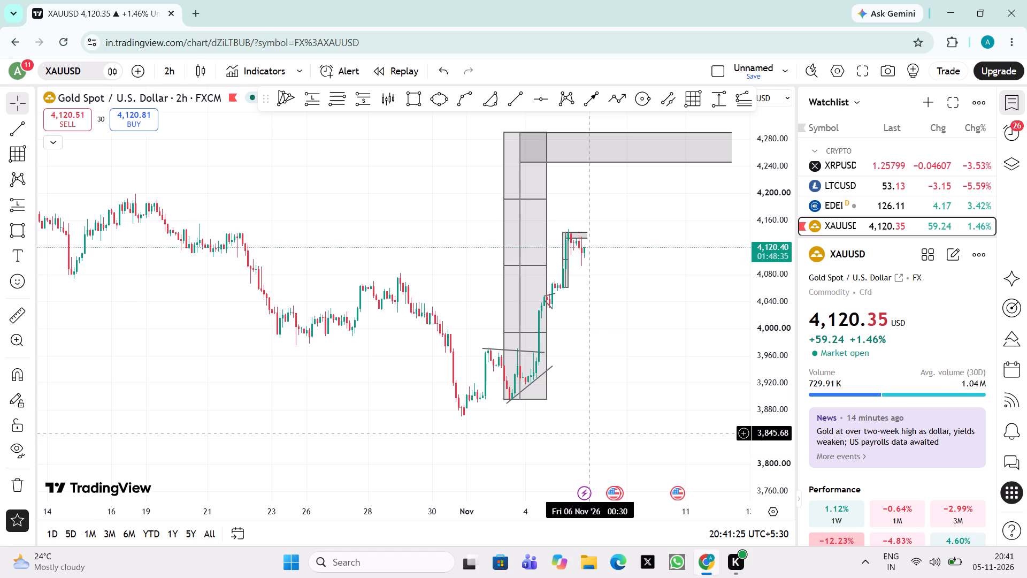
pyautogui.moveTo(658, 413); pyautogui.dragTo(511, 410)
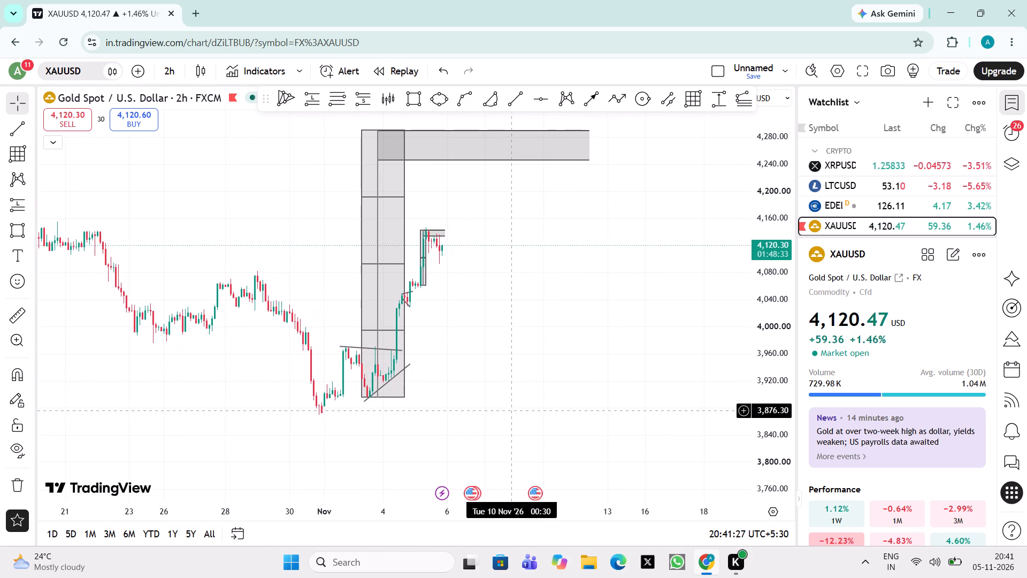
pyautogui.moveTo(599, 383); pyautogui.dragTo(555, 422)
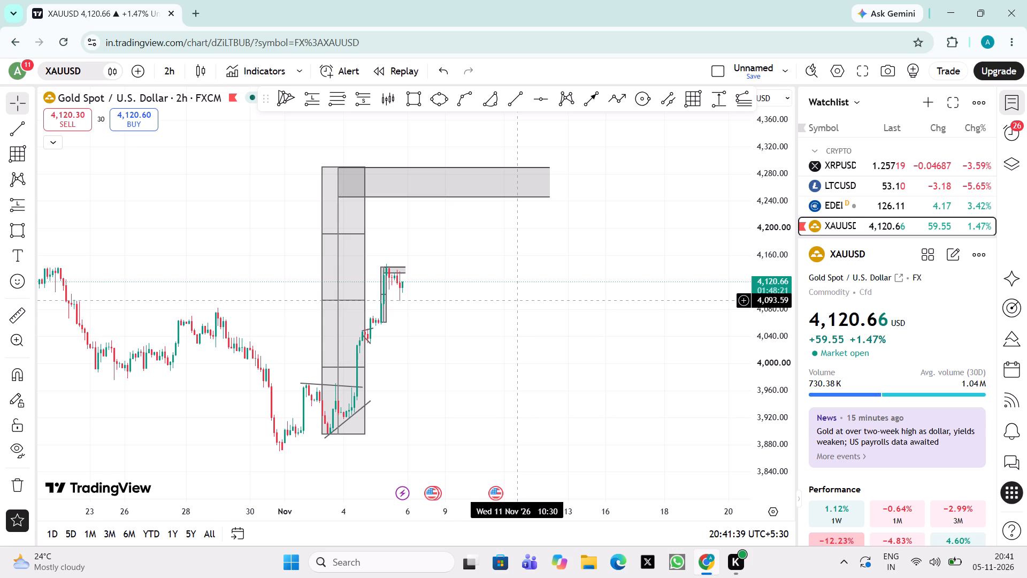
# Switch the XAUUSD chart to the 30-minute interval.
pyautogui.click(171, 80)
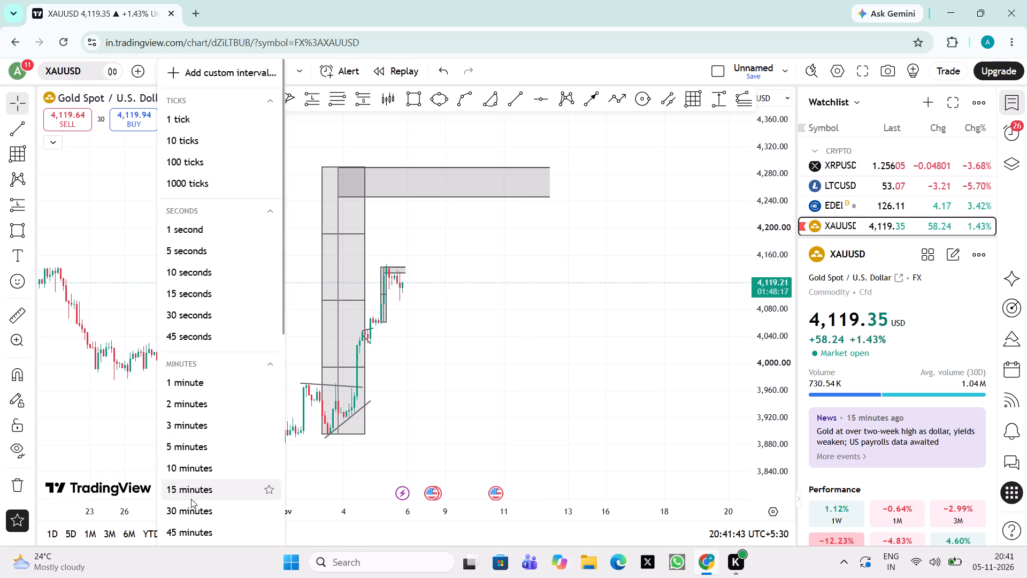
pyautogui.click(197, 516)
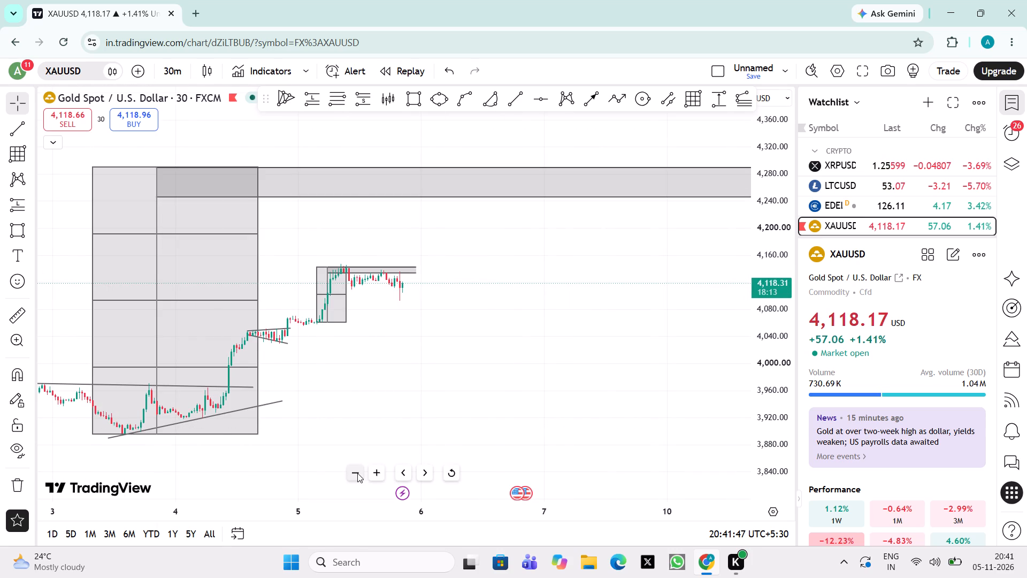
# Examine the November rally and its consolidations against the stacked rectangles and Gann boxes on the 30-minute chart.
pyautogui.tripleClick(356, 471)
pyautogui.click(356, 471)
pyautogui.moveTo(248, 405); pyautogui.dragTo(208, 374)
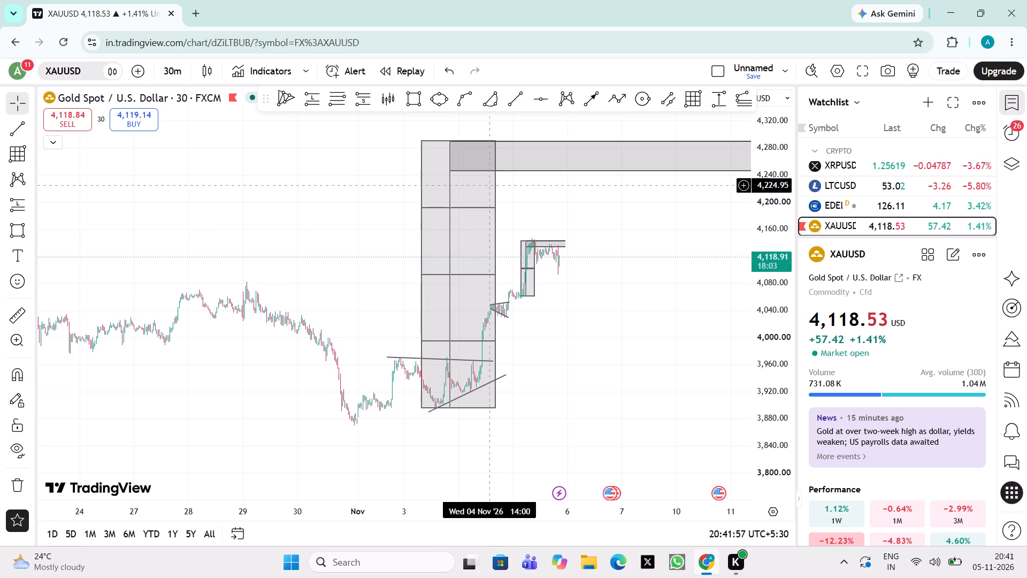
pyautogui.moveTo(589, 308); pyautogui.dragTo(531, 313)
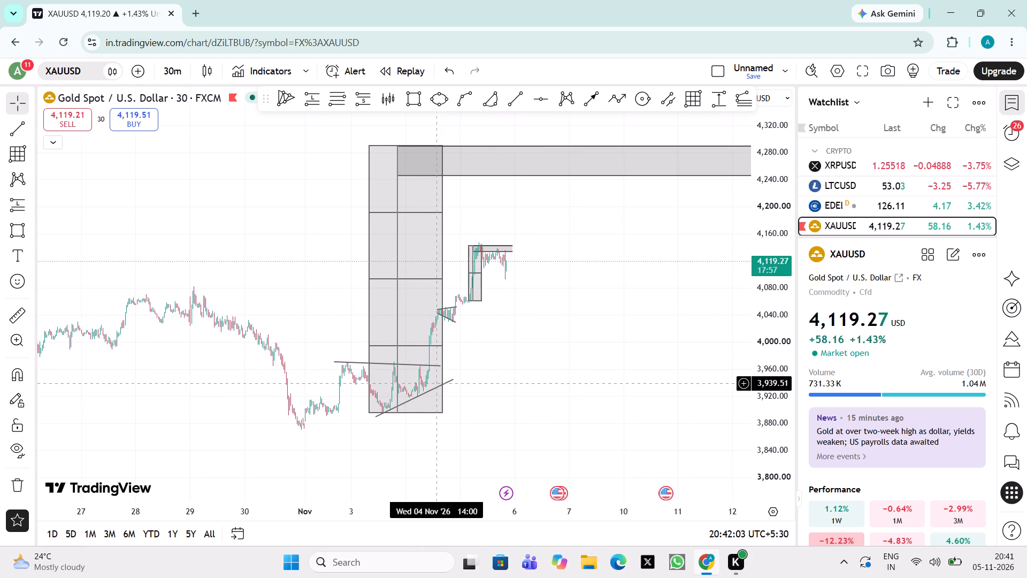
pyautogui.click(452, 479)
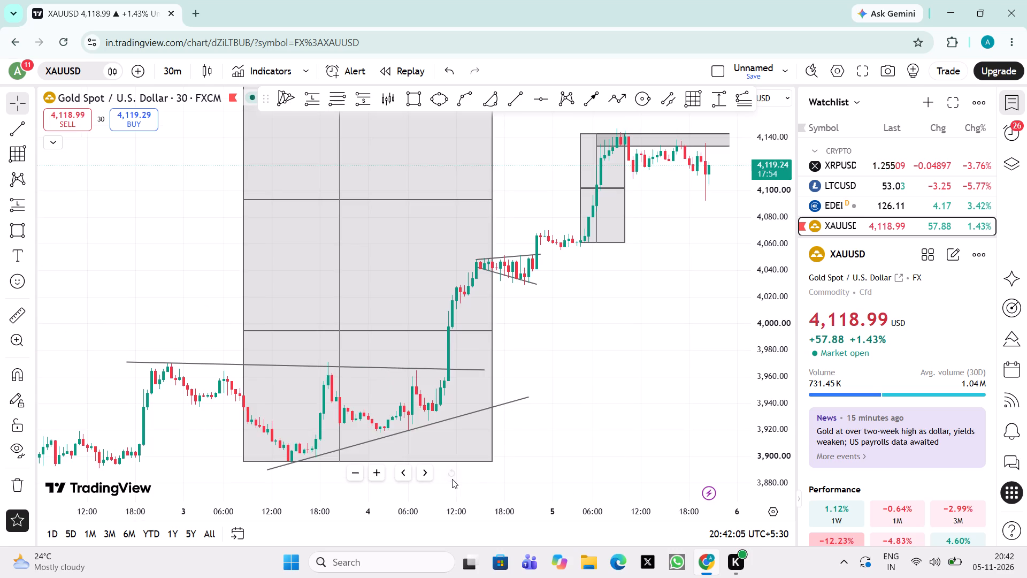
pyautogui.moveTo(578, 378); pyautogui.dragTo(383, 434)
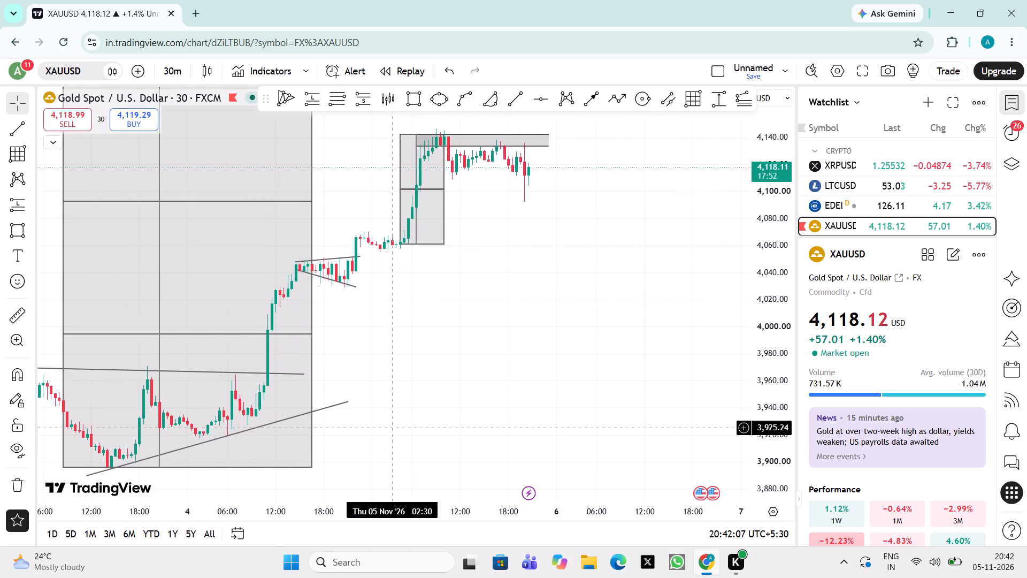
pyautogui.moveTo(383, 434); pyautogui.dragTo(380, 435)
pyautogui.moveTo(489, 400); pyautogui.dragTo(444, 410)
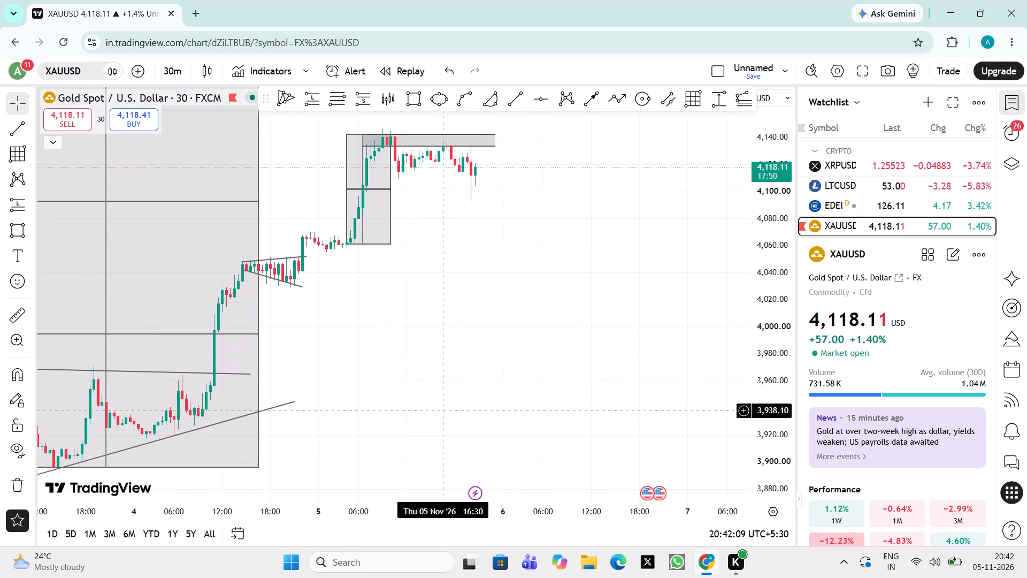
pyautogui.moveTo(459, 288); pyautogui.dragTo(431, 303)
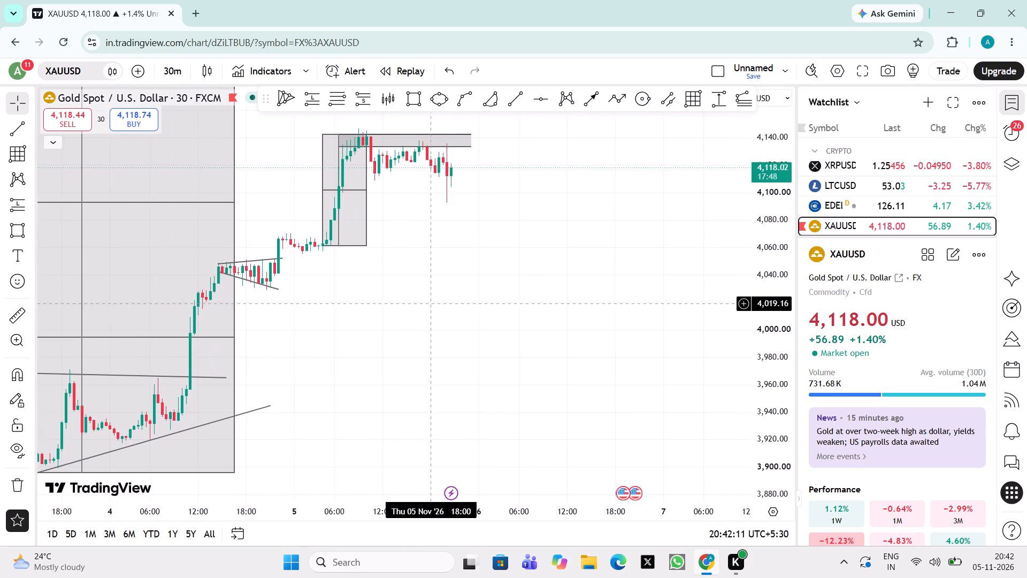
pyautogui.moveTo(431, 303); pyautogui.dragTo(533, 368)
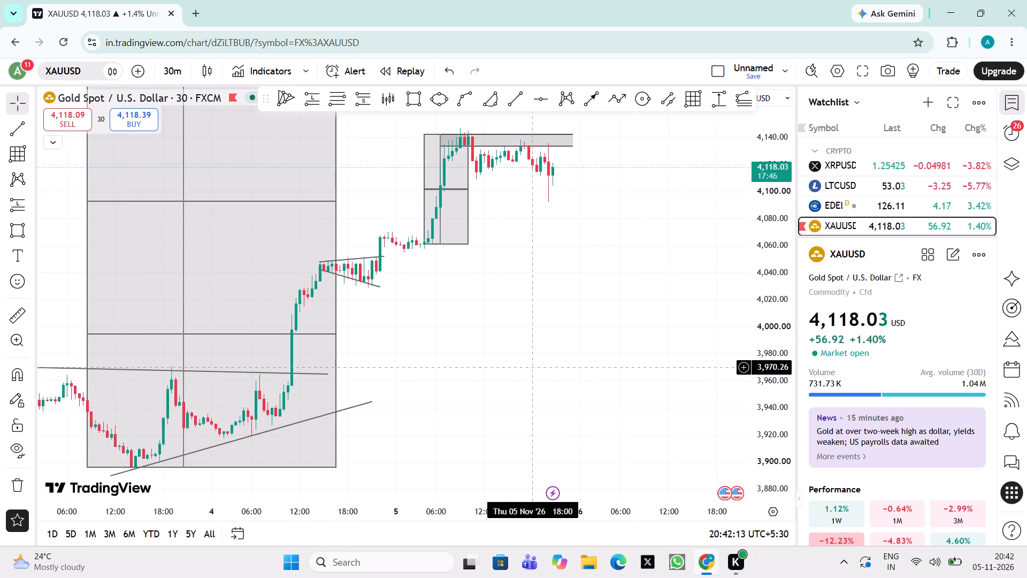
pyautogui.moveTo(533, 368); pyautogui.dragTo(535, 369)
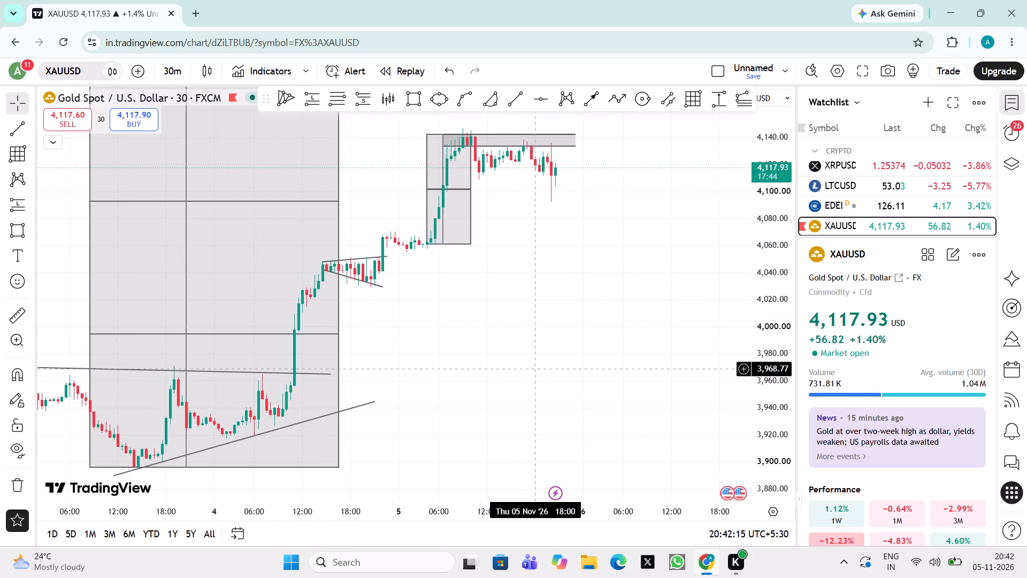
pyautogui.moveTo(535, 369); pyautogui.dragTo(662, 361)
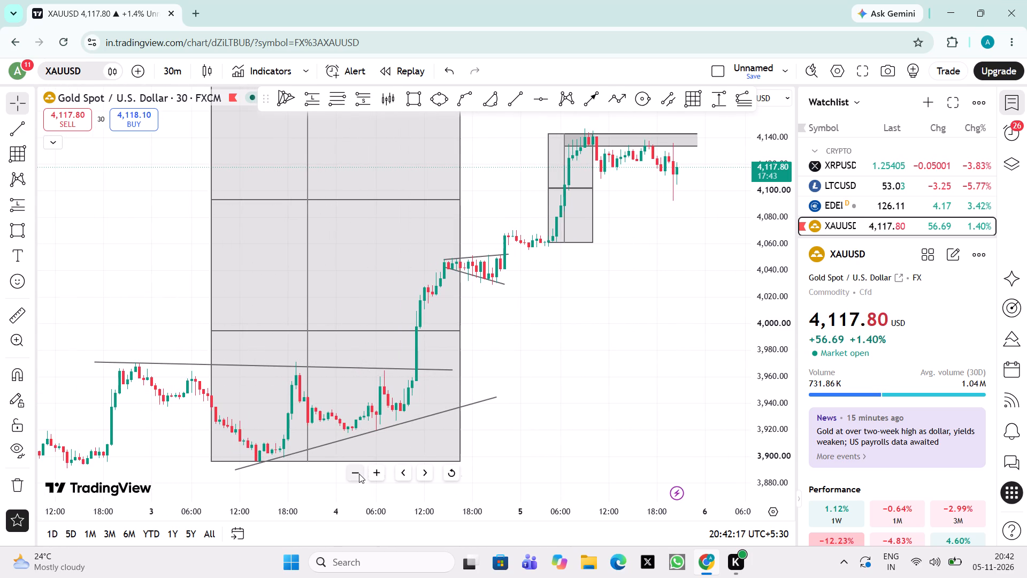
pyautogui.doubleClick(358, 474)
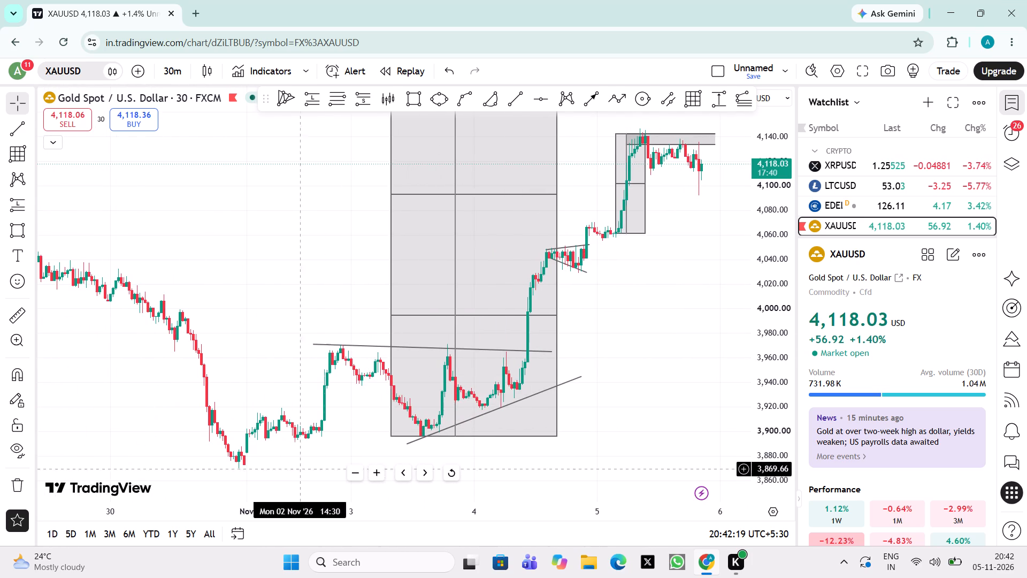
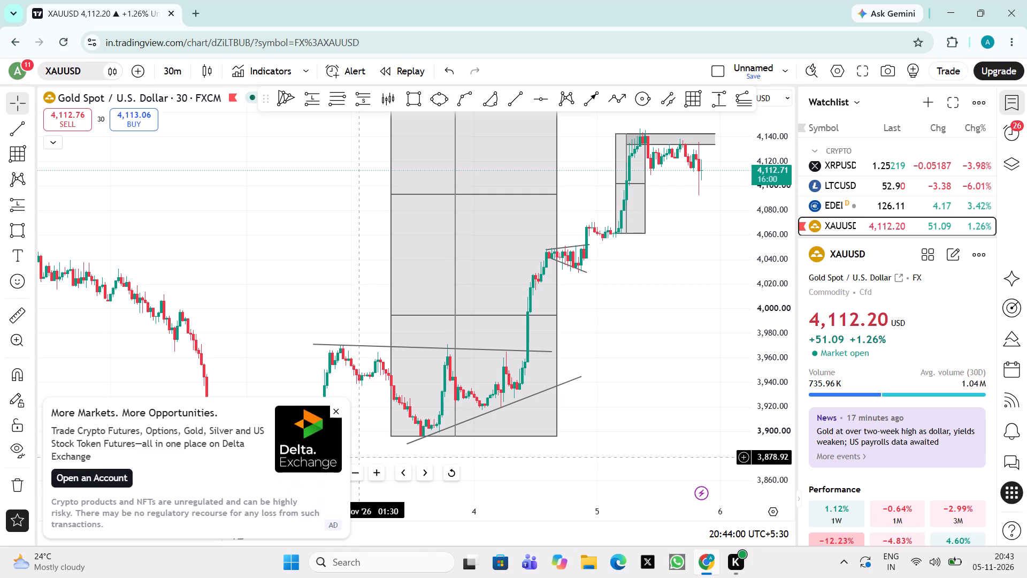
# Dismiss the Delta Exchange advertisement and the ad-free upgrade offer.
pyautogui.click(332, 413)
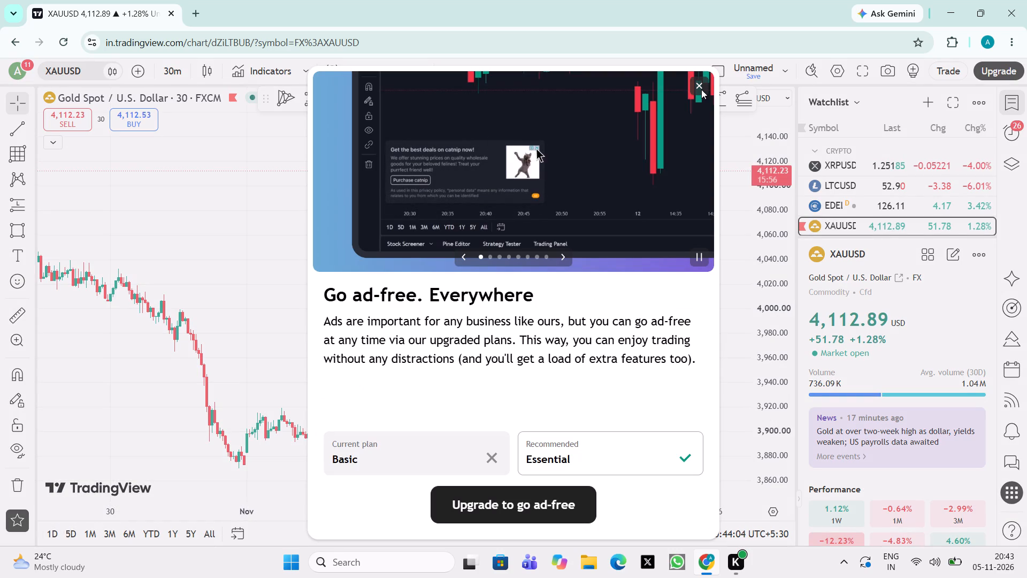
pyautogui.click(701, 89)
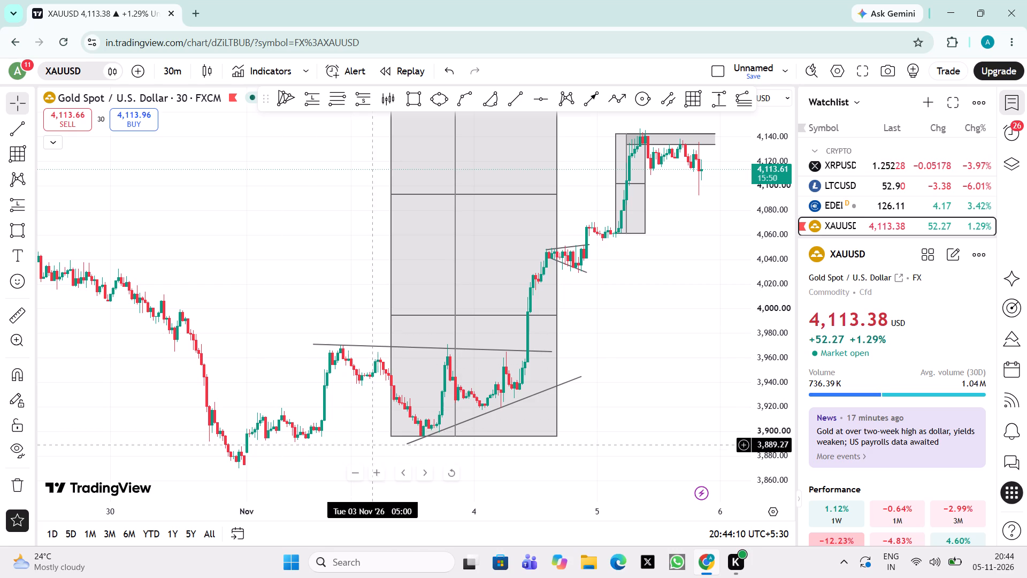
# Draw a rectangle over the late-October range, from 3,975.88 on 24 October at 01:00 to 4,075.37 on 29 October at 14:00.
pyautogui.click(357, 473)
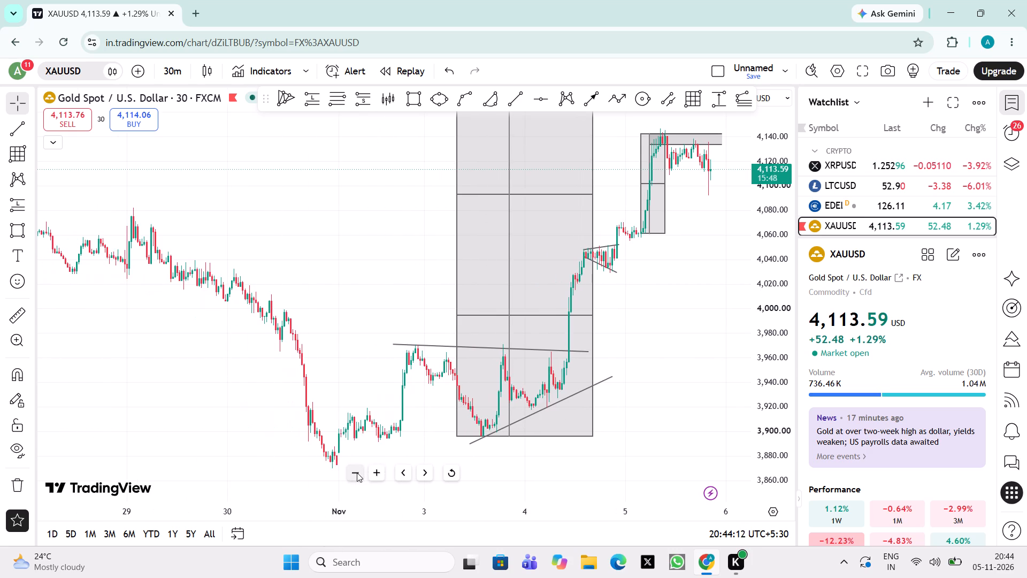
pyautogui.moveTo(249, 455); pyautogui.dragTo(619, 366)
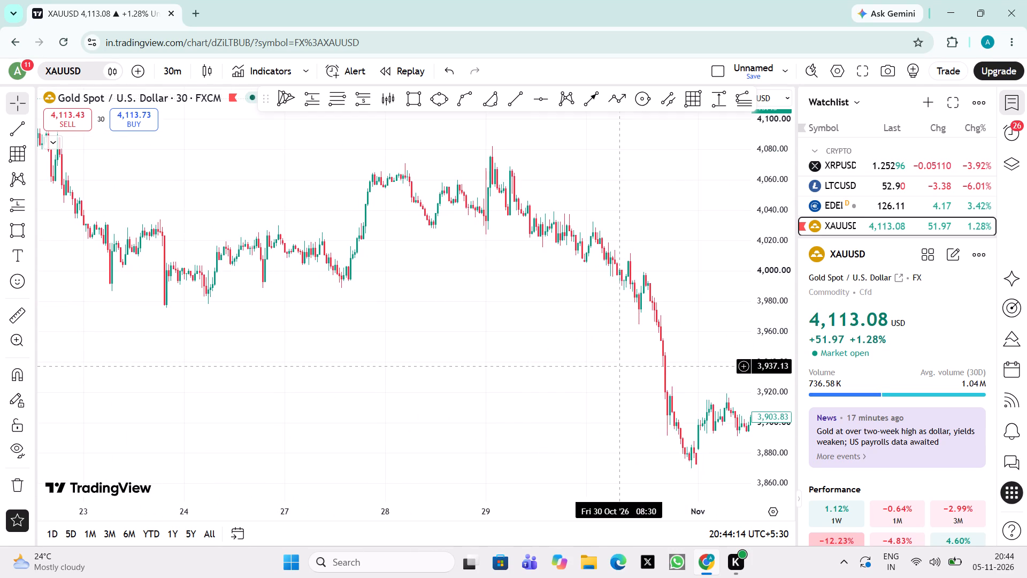
pyautogui.moveTo(355, 371); pyautogui.dragTo(561, 325)
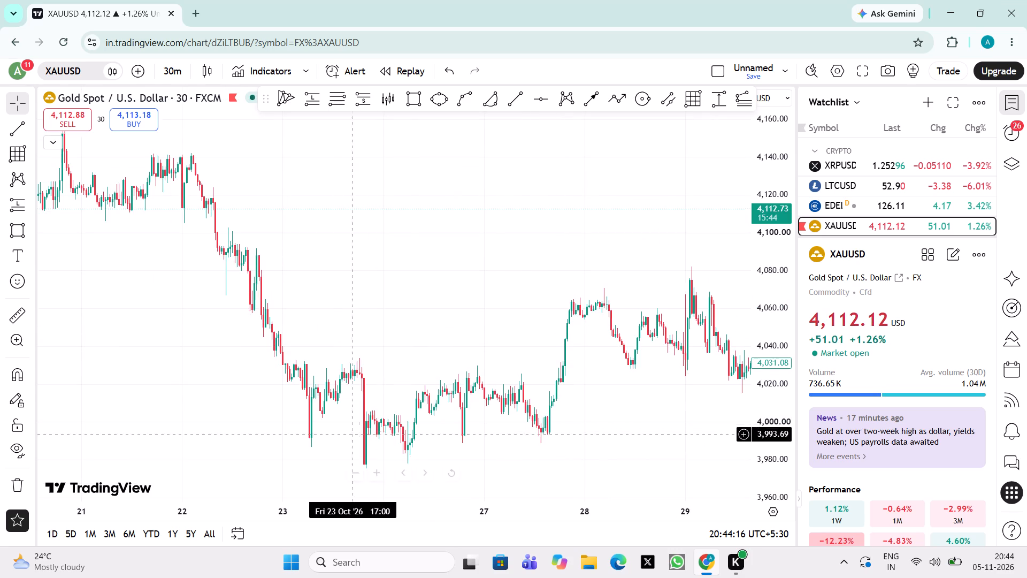
pyautogui.doubleClick(352, 473)
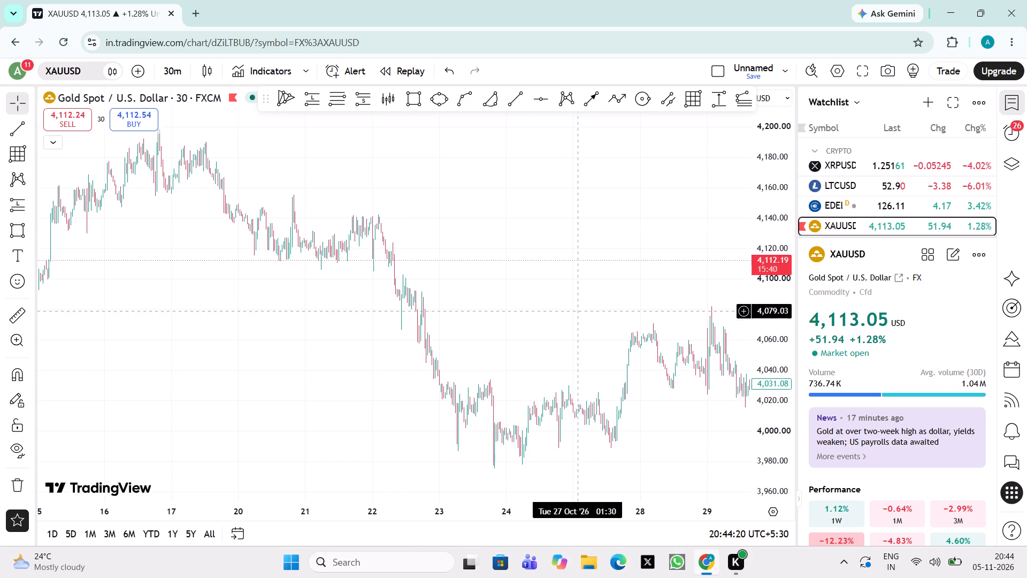
pyautogui.moveTo(578, 310); pyautogui.dragTo(386, 302)
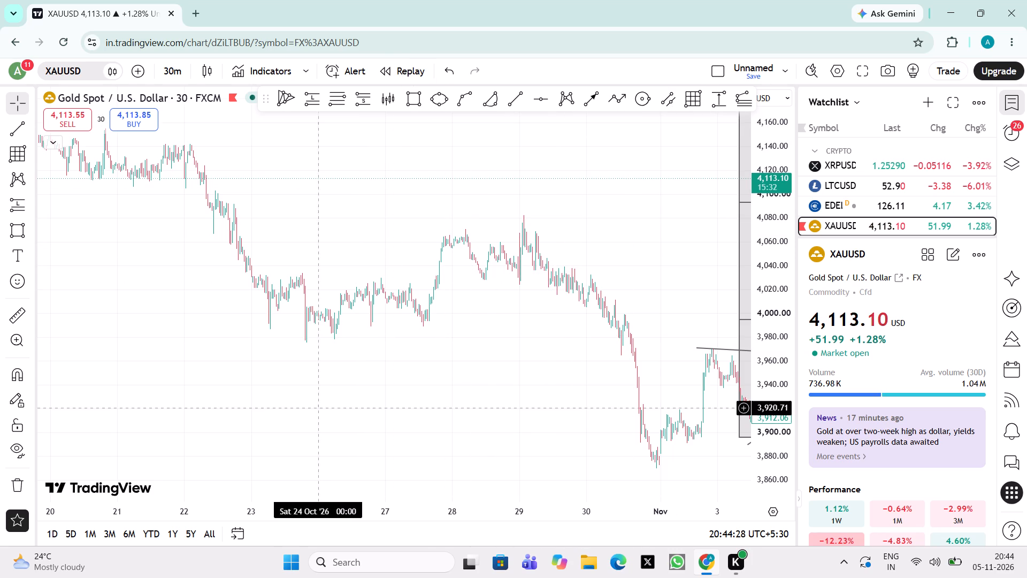
pyautogui.doubleClick(379, 471)
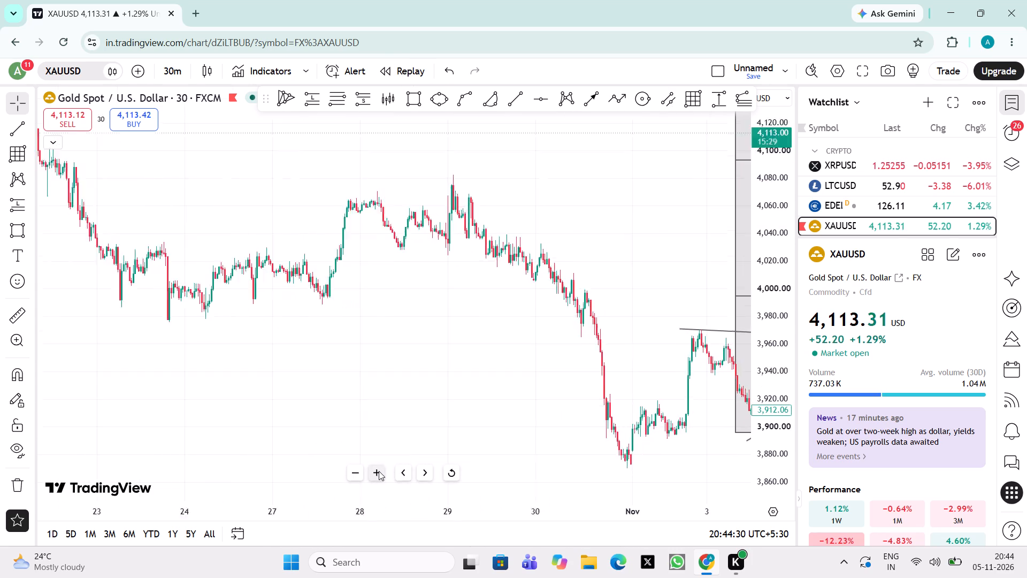
pyautogui.moveTo(350, 414); pyautogui.dragTo(484, 415)
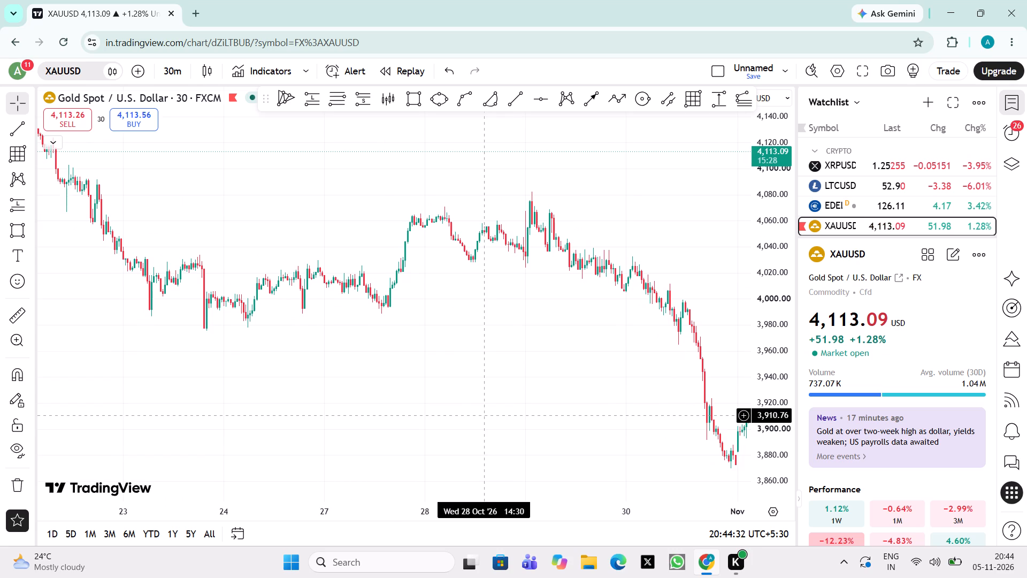
pyautogui.moveTo(751, 426); pyautogui.dragTo(765, 433)
pyautogui.moveTo(765, 433); pyautogui.dragTo(775, 398)
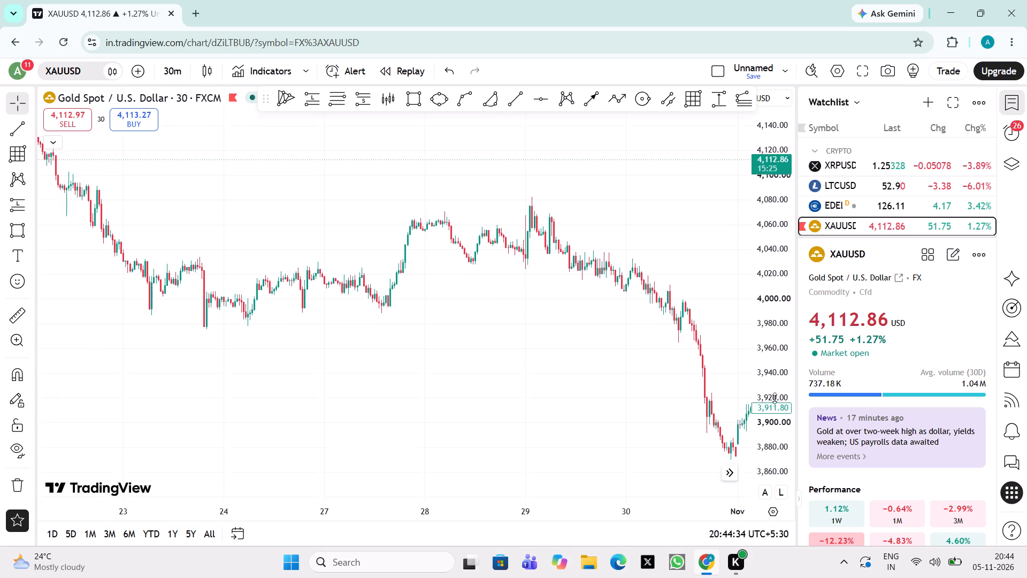
pyautogui.moveTo(775, 398); pyautogui.dragTo(790, 337)
pyautogui.moveTo(604, 359); pyautogui.dragTo(596, 421)
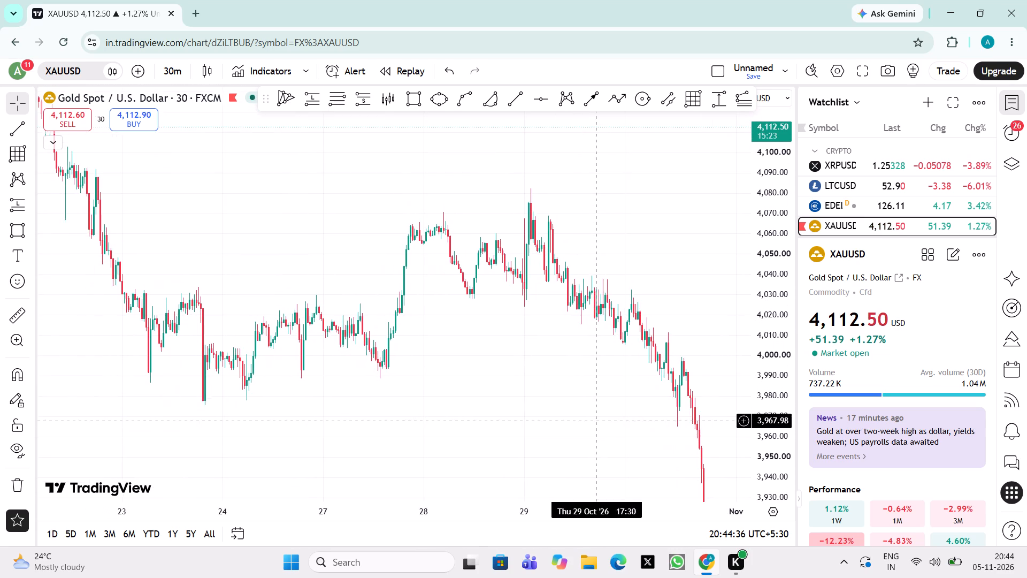
pyautogui.click(413, 103)
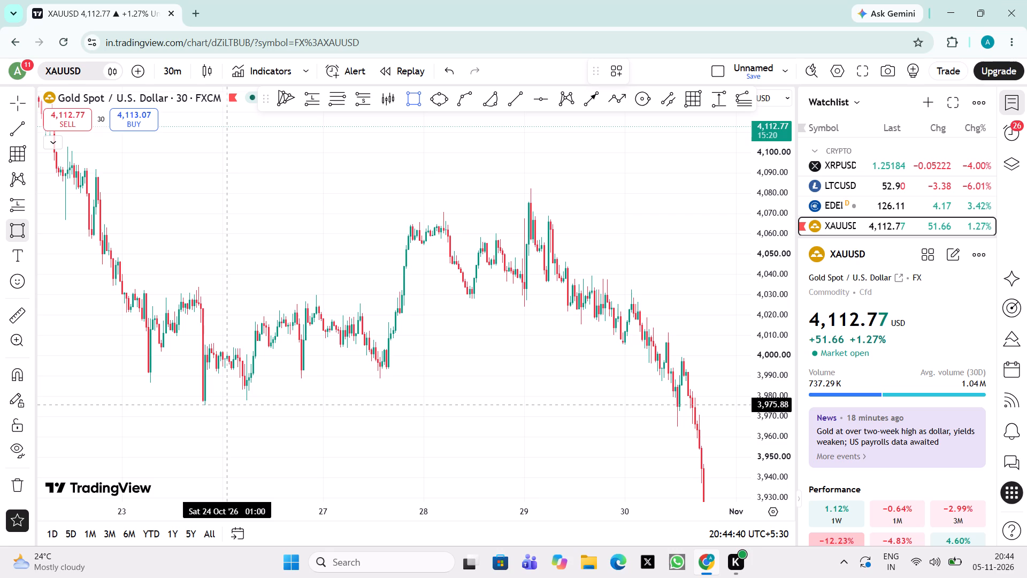
pyautogui.moveTo(226, 405); pyautogui.dragTo(581, 202)
pyautogui.click(581, 202)
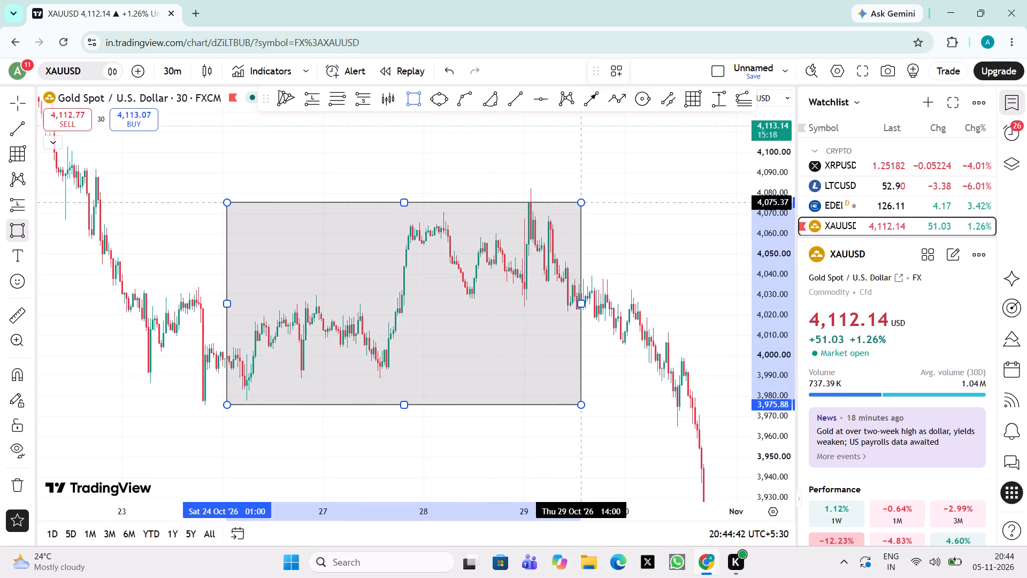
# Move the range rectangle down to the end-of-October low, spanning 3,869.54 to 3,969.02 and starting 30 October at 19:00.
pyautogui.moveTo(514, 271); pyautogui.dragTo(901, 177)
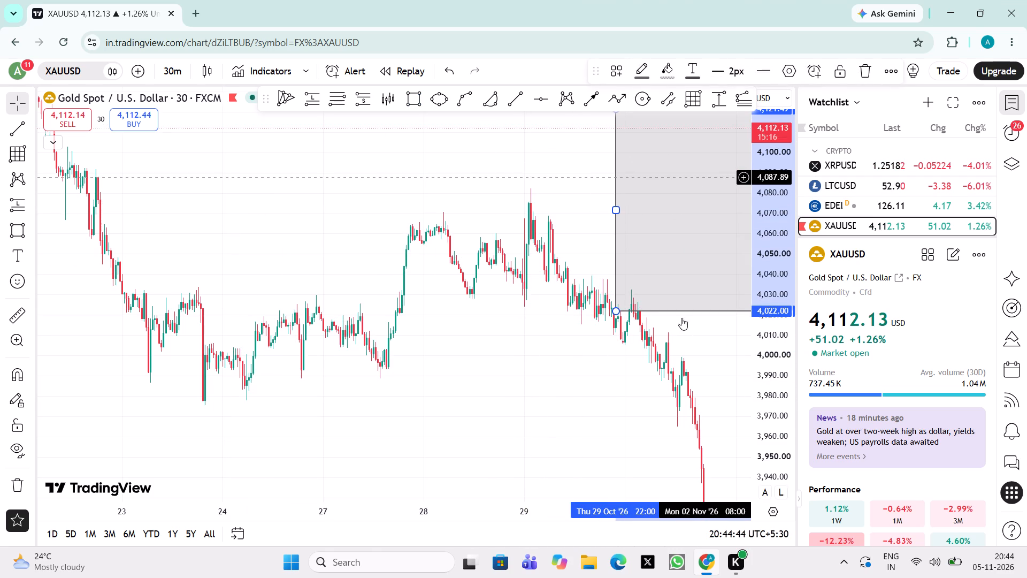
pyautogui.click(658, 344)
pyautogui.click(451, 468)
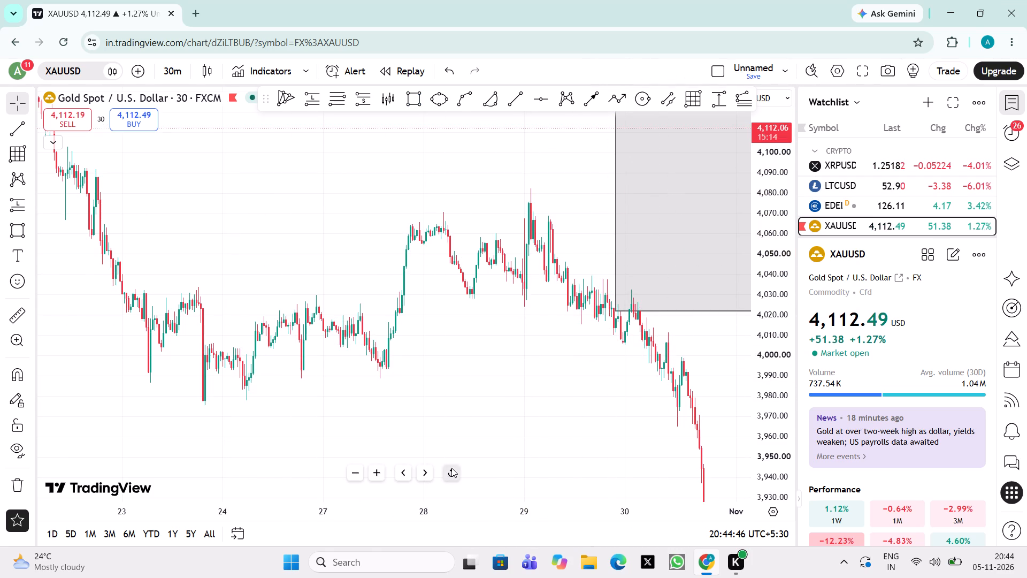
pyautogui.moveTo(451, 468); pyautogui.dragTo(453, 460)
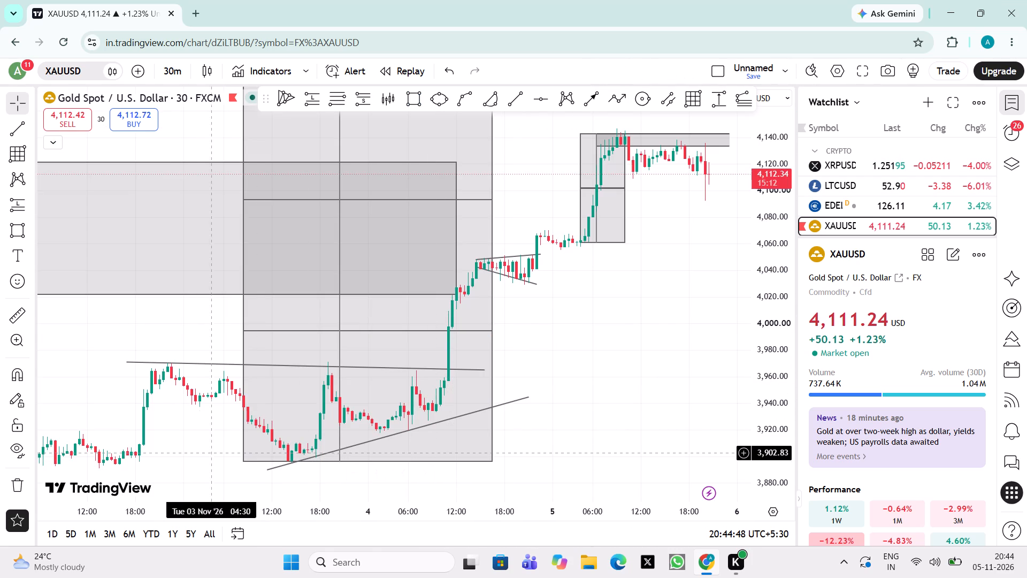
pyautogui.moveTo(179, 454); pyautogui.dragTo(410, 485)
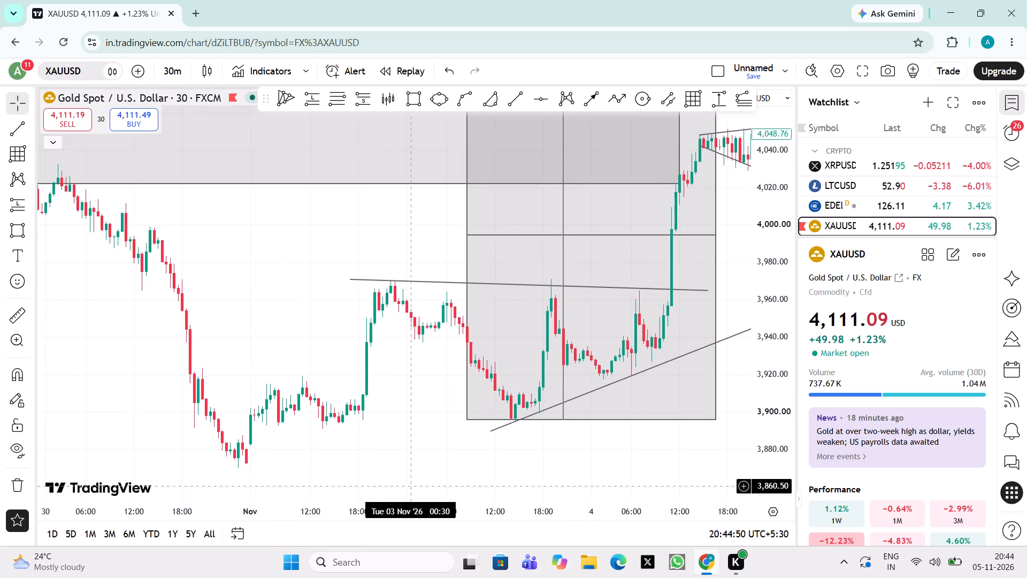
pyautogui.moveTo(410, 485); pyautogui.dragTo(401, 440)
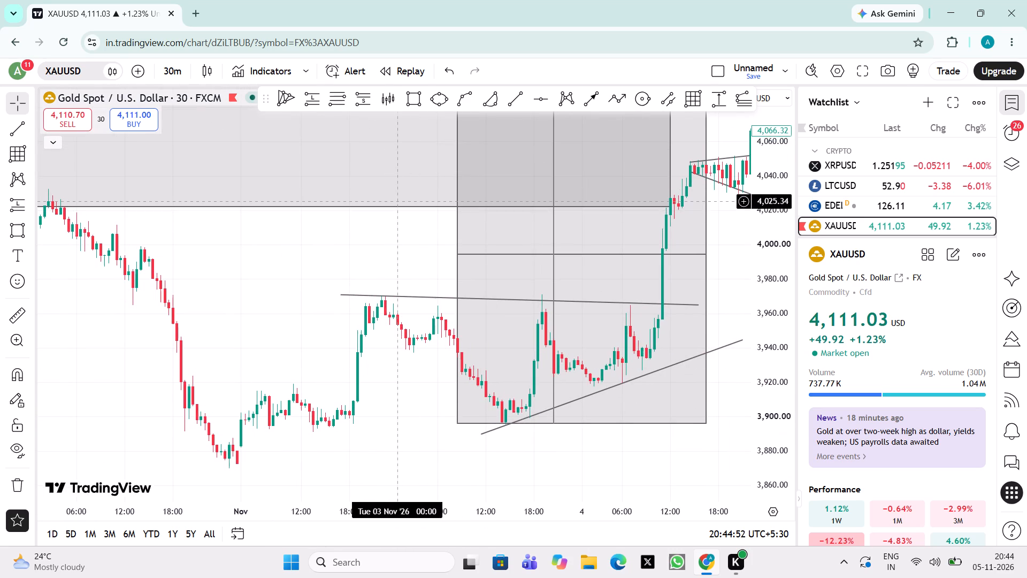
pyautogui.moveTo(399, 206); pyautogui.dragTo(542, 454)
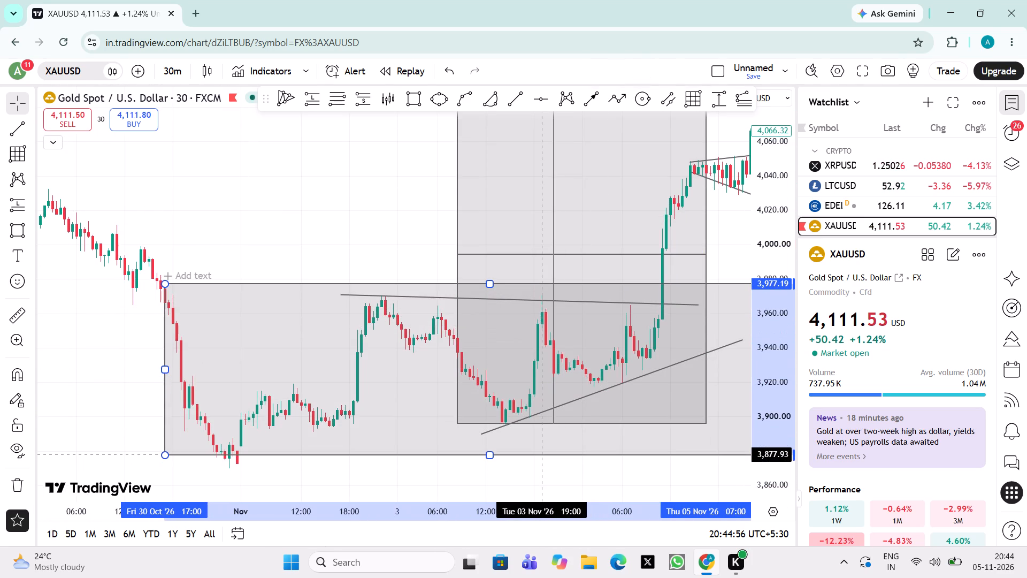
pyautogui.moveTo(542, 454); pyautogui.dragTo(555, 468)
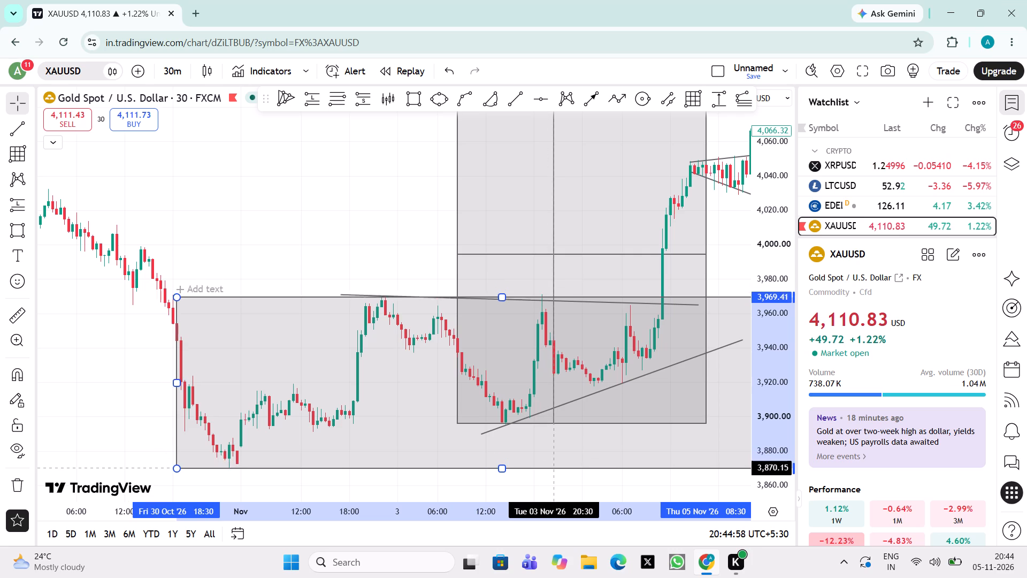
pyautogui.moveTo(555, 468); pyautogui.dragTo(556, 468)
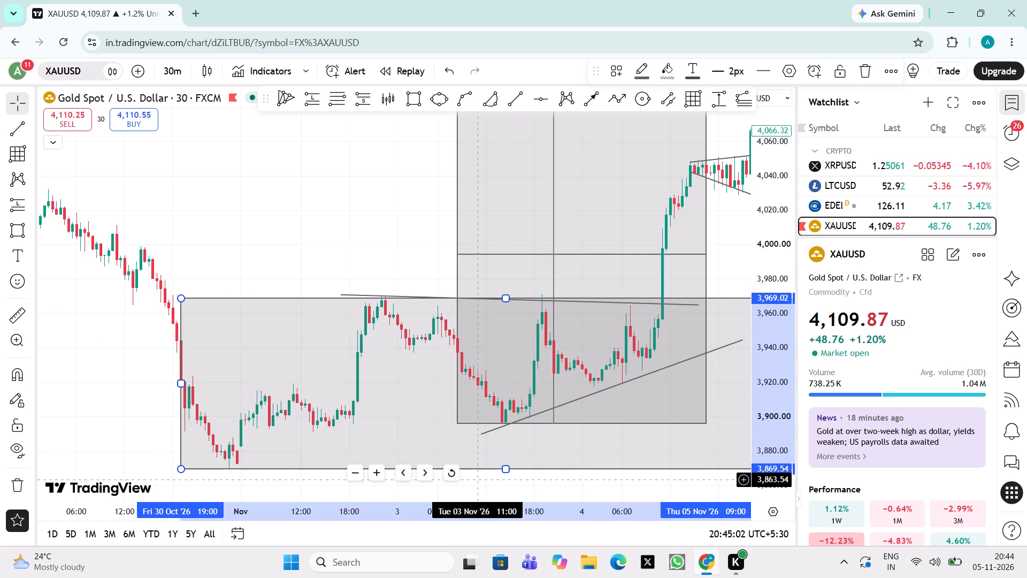
# Refit the rectangle to the late-October range, from 3,975.70 on 23 October at 11:00 up to 4,076.74 on 29 October.
pyautogui.tripleClick(358, 473)
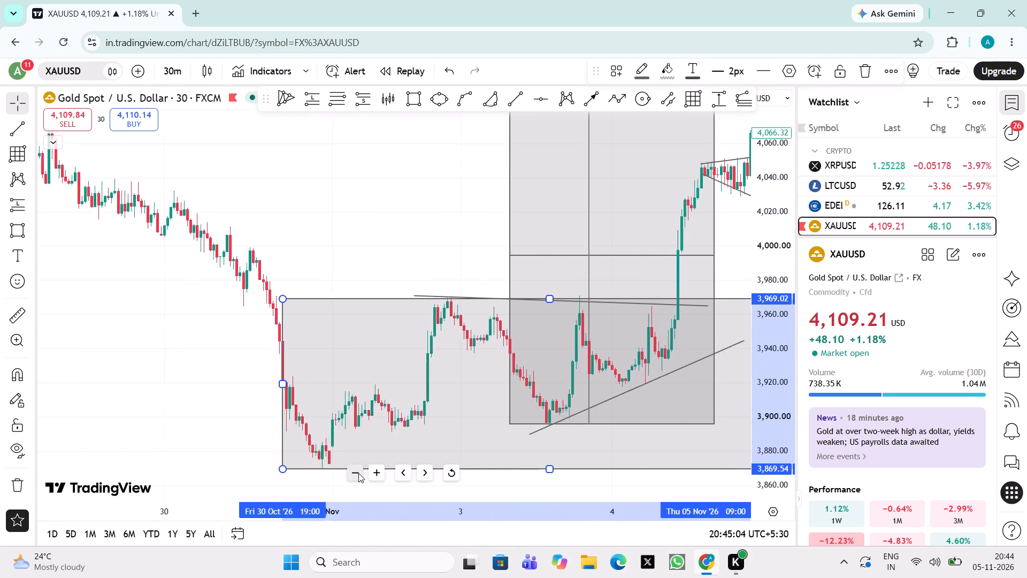
pyautogui.tripleClick(358, 473)
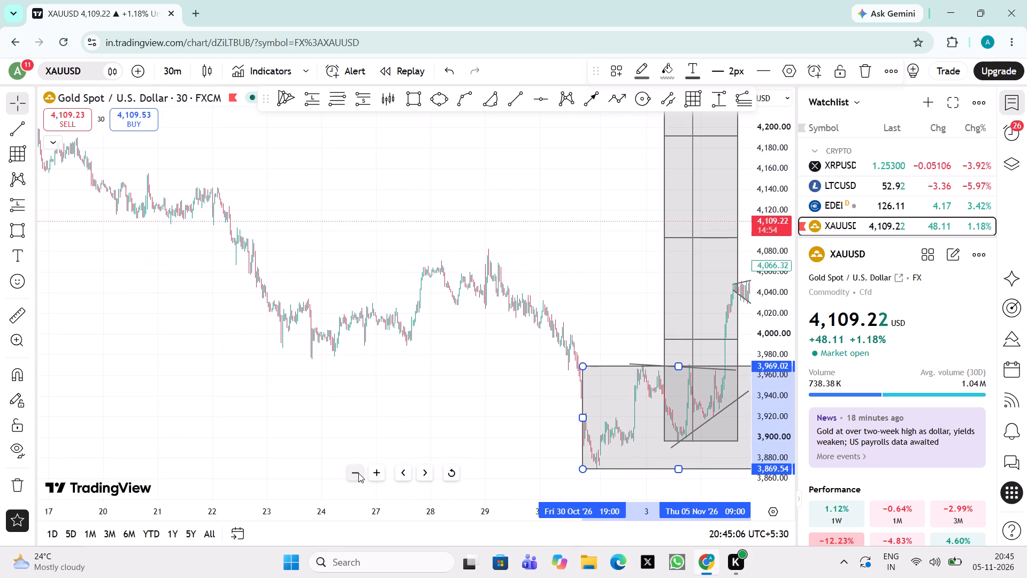
pyautogui.moveTo(609, 395); pyautogui.dragTo(312, 275)
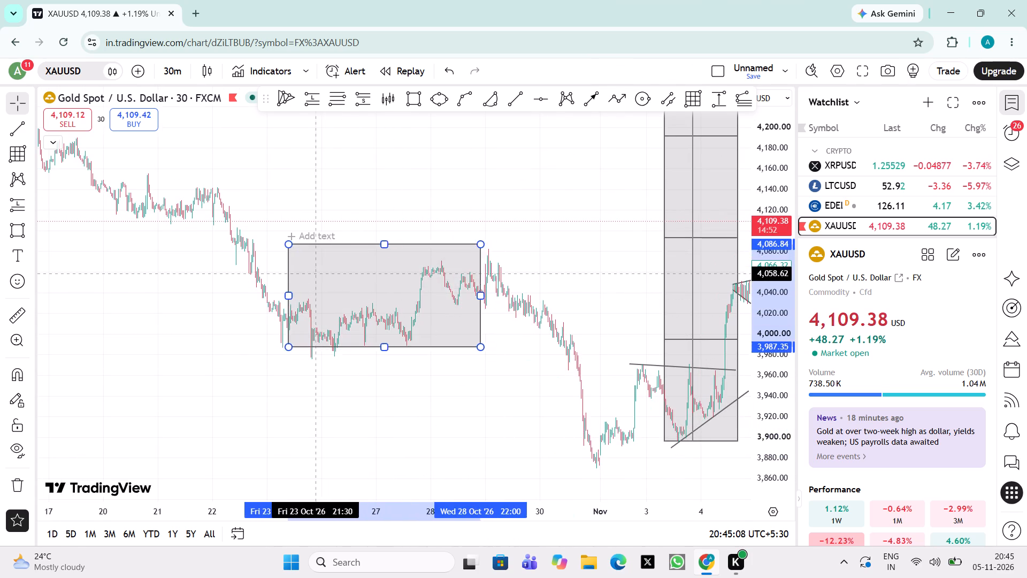
pyautogui.moveTo(312, 275); pyautogui.dragTo(315, 283)
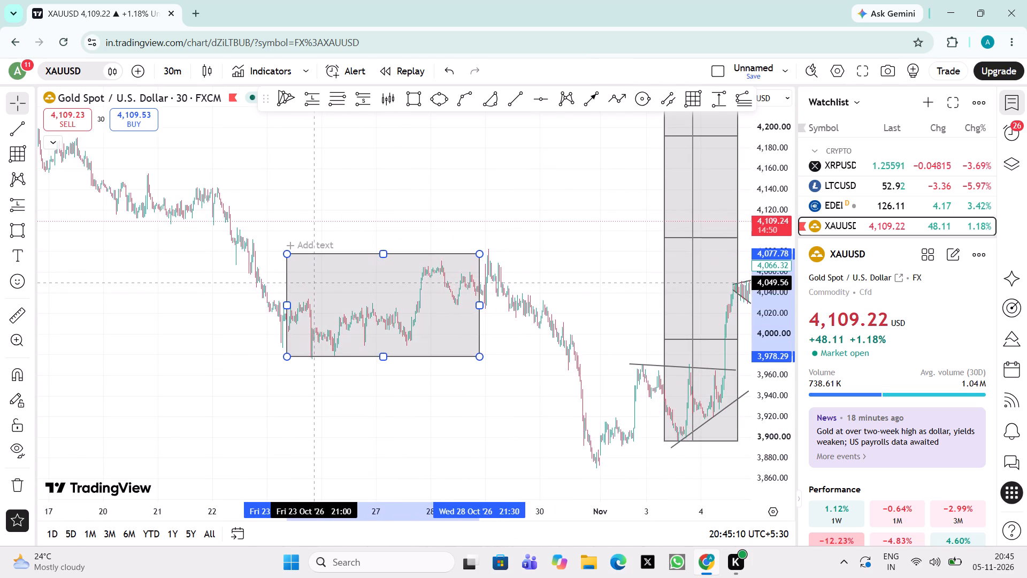
pyautogui.moveTo(315, 283); pyautogui.dragTo(318, 286)
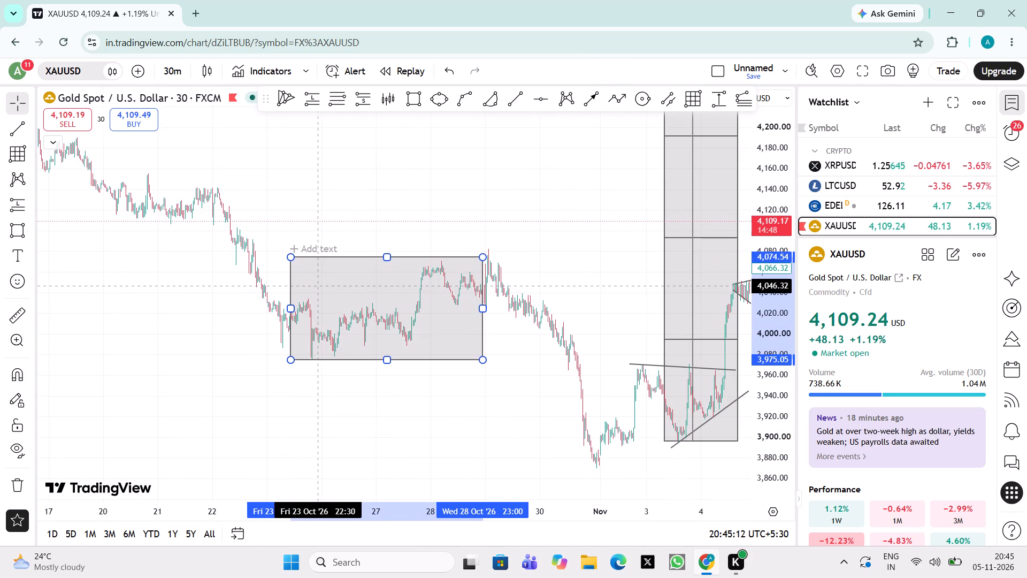
pyautogui.moveTo(318, 286); pyautogui.dragTo(318, 285)
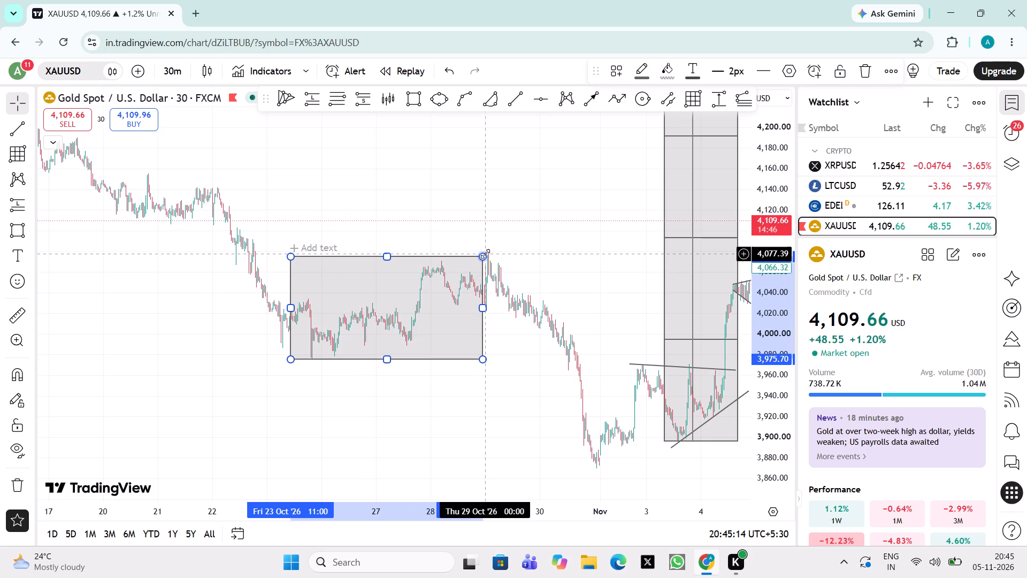
pyautogui.moveTo(485, 254); pyautogui.dragTo(516, 254)
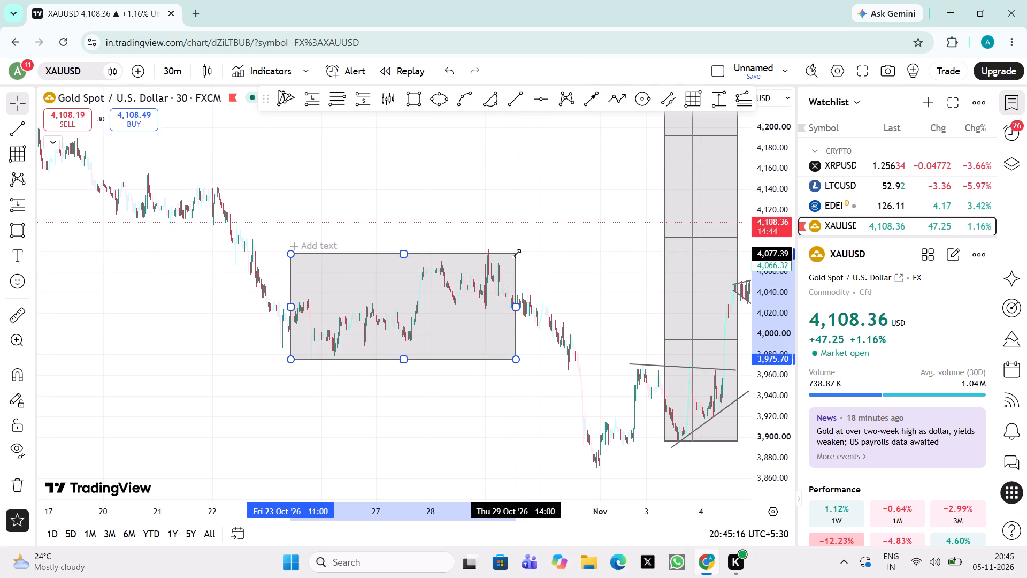
pyautogui.moveTo(516, 254); pyautogui.dragTo(515, 255)
pyautogui.click(515, 255)
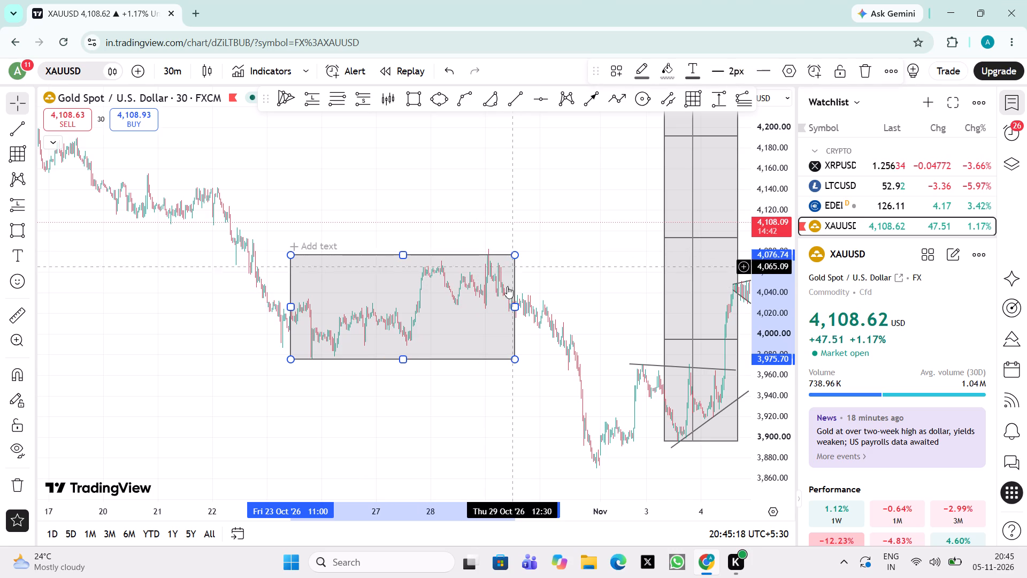
# Narrow the rectangle and move it onto the end-of-October low, spanning 3,870.49 to 3,971.53 and ending around 2 November.
pyautogui.moveTo(512, 306); pyautogui.dragTo(319, 323)
pyautogui.moveTo(318, 325); pyautogui.dragTo(626, 394)
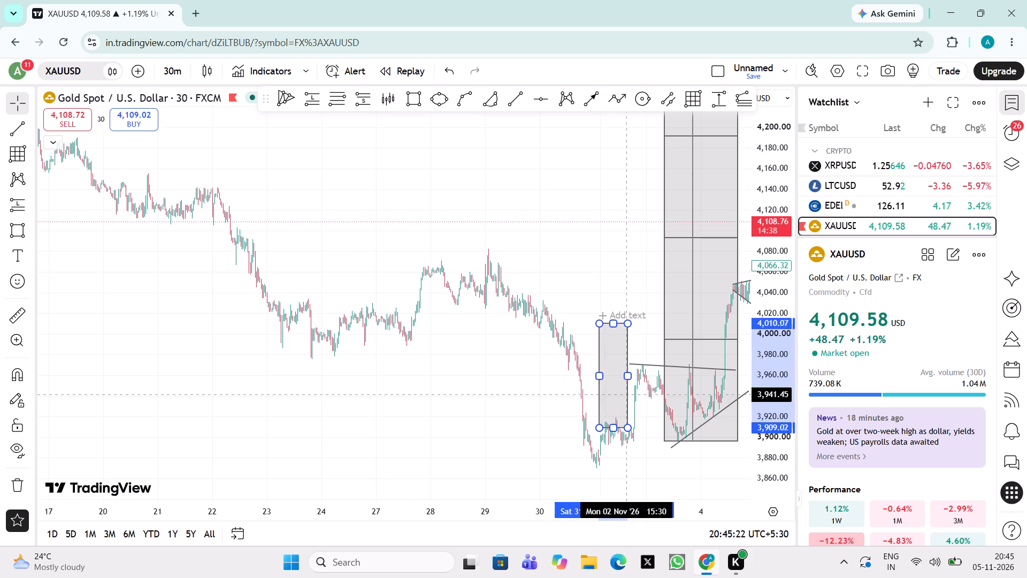
pyautogui.moveTo(626, 394); pyautogui.dragTo(620, 435)
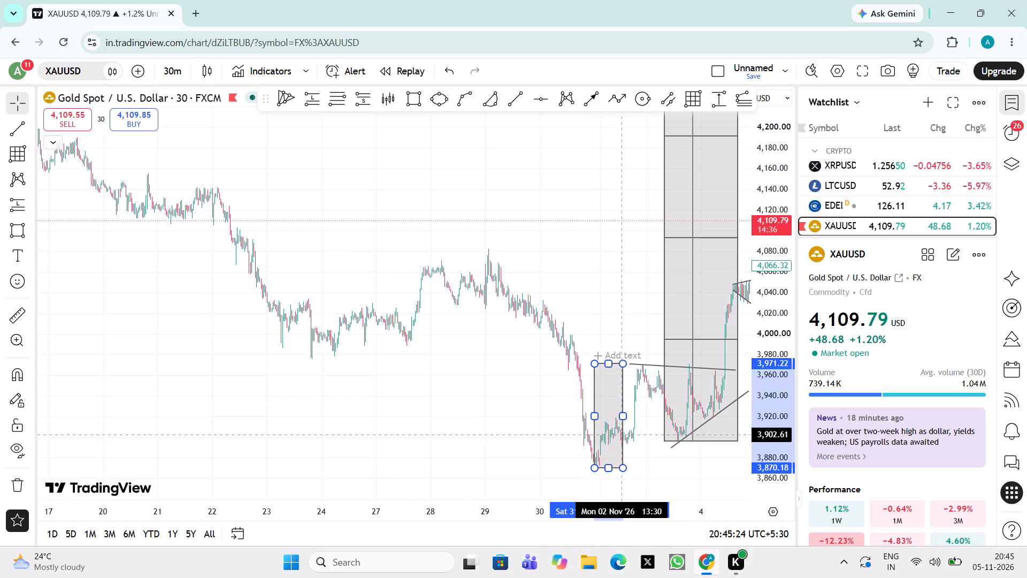
pyautogui.moveTo(620, 435); pyautogui.dragTo(617, 432)
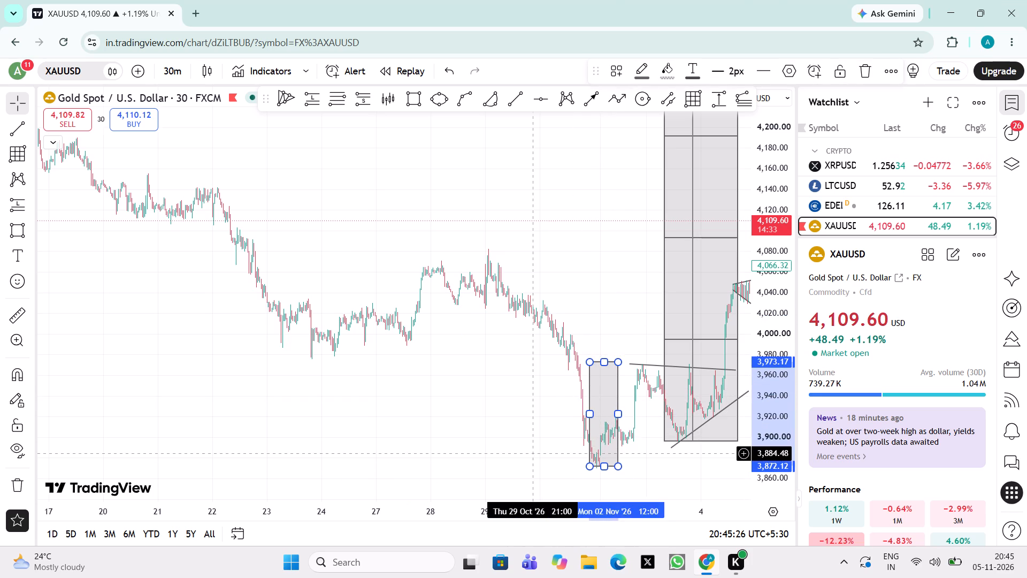
pyautogui.moveTo(532, 453); pyautogui.dragTo(355, 388)
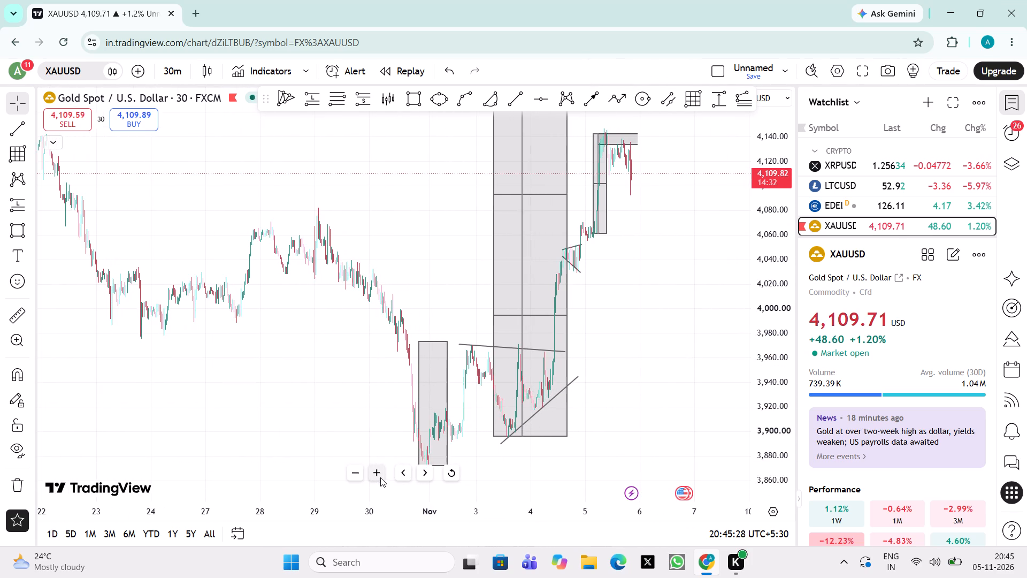
pyautogui.click(380, 476)
pyautogui.click(380, 476)
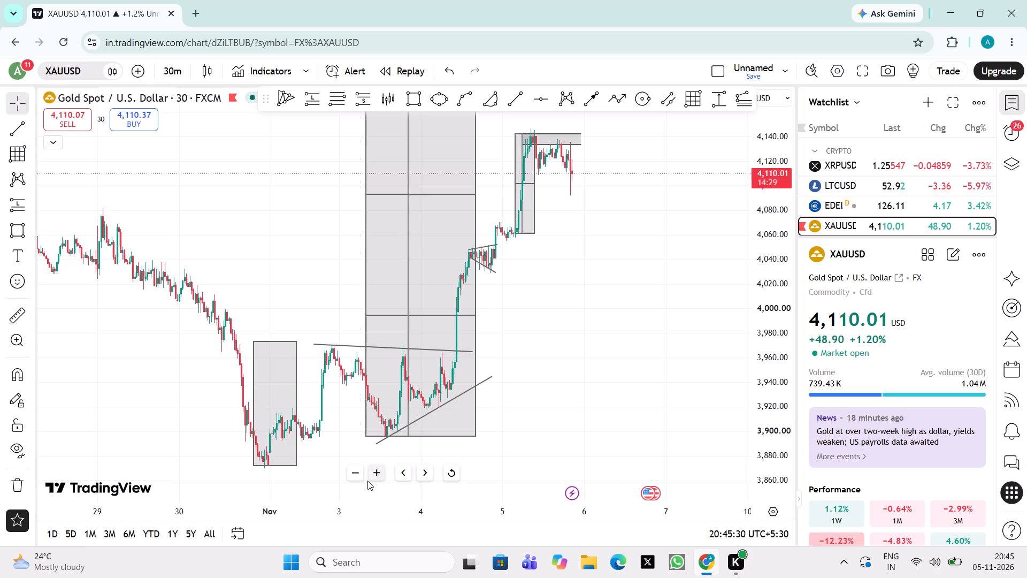
pyautogui.click(296, 437)
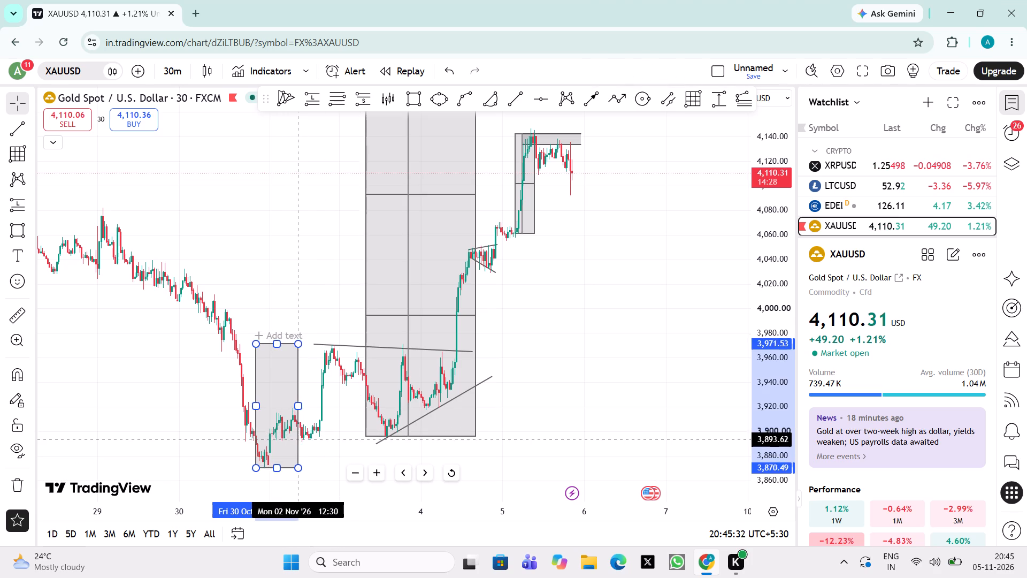
# Clone the rectangle at the end-of-October low and stack the copy directly above it, spanning 3,970.16 to 4,071.20.
pyautogui.moveTo(317, 450); pyautogui.dragTo(299, 448)
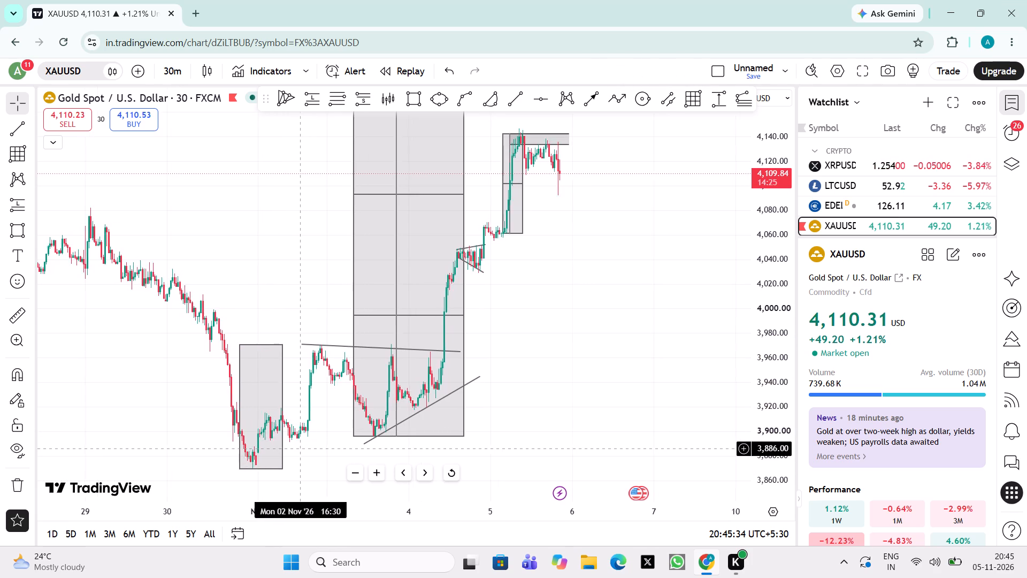
pyautogui.moveTo(299, 448); pyautogui.dragTo(298, 448)
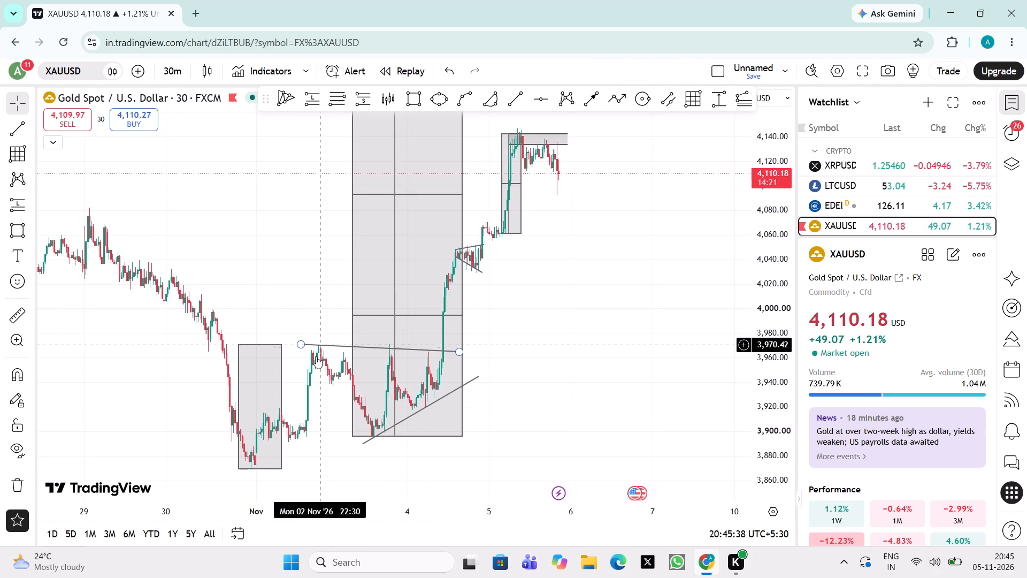
pyautogui.moveTo(525, 448); pyautogui.dragTo(652, 441)
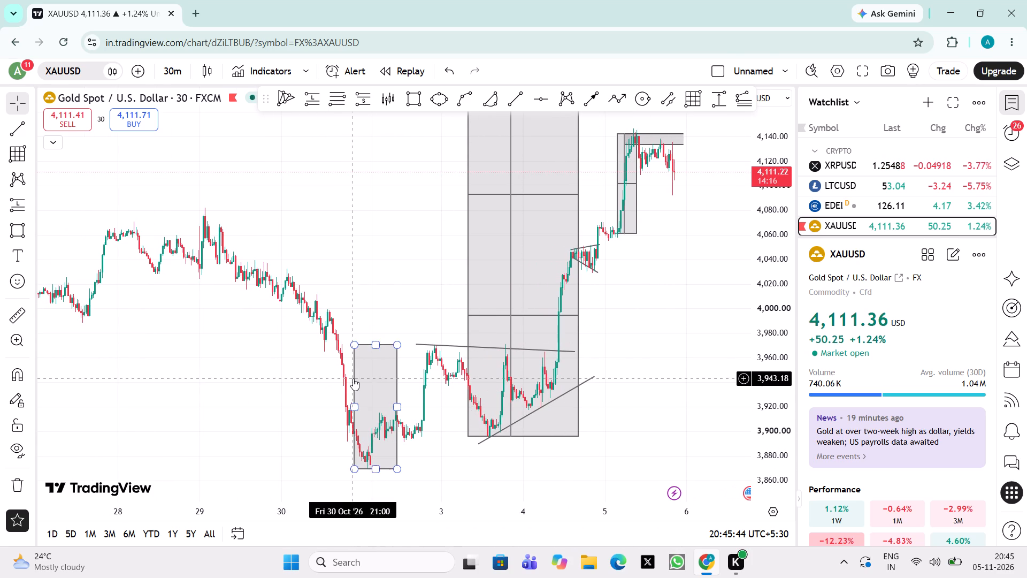
pyautogui.click(398, 373)
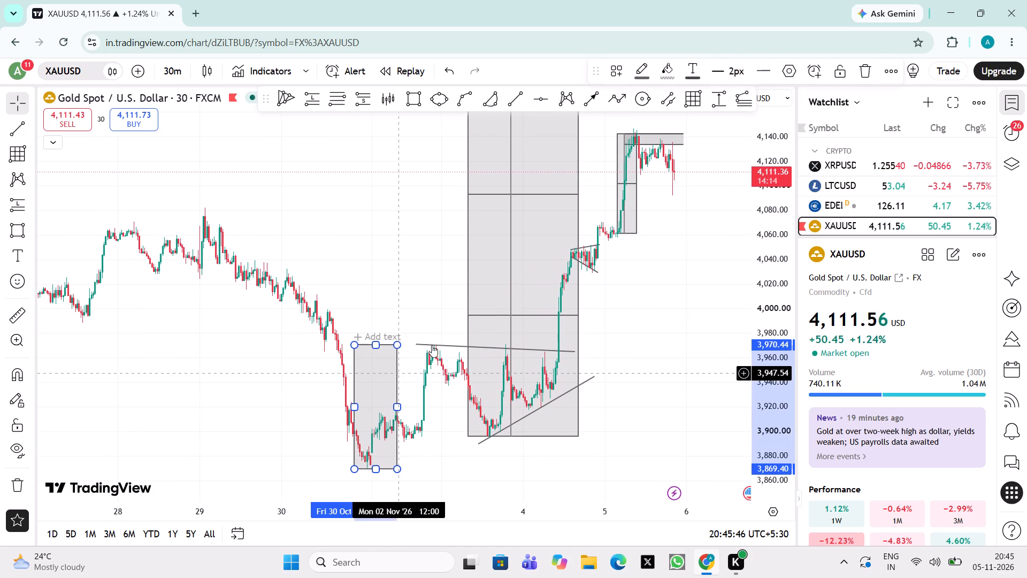
pyautogui.click(888, 75)
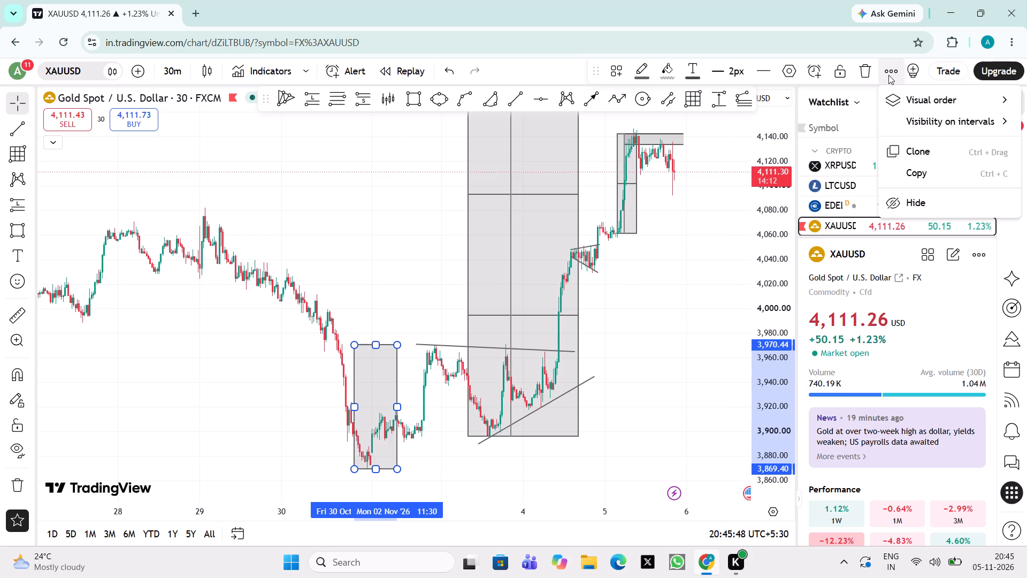
pyautogui.click(910, 152)
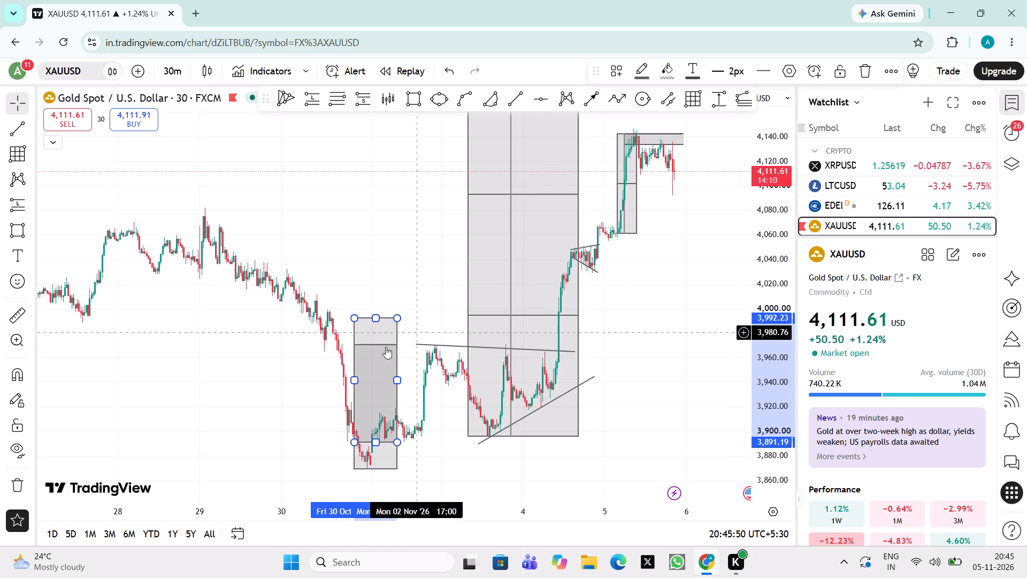
pyautogui.moveTo(380, 334); pyautogui.dragTo(381, 253)
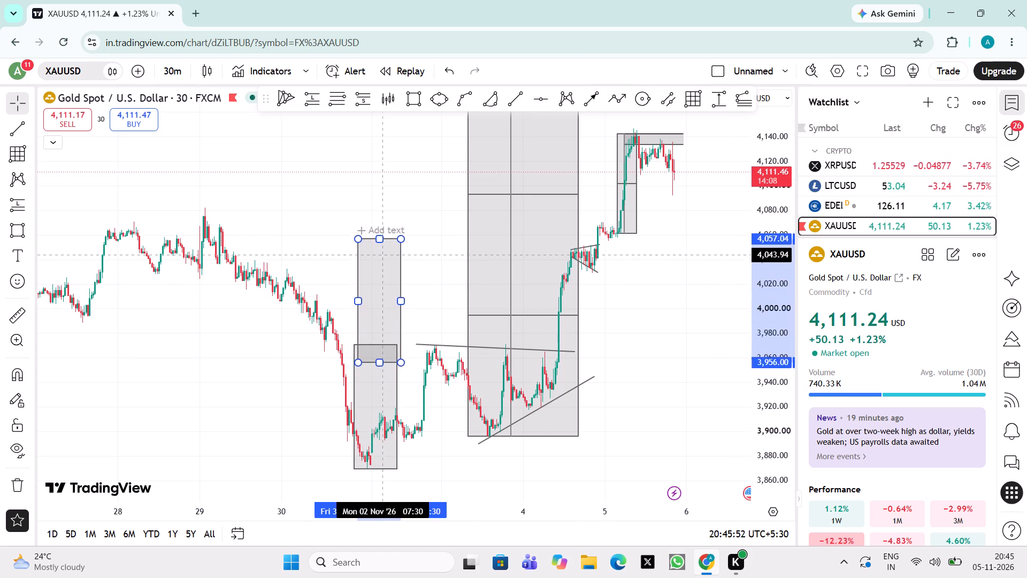
pyautogui.moveTo(381, 253); pyautogui.dragTo(381, 238)
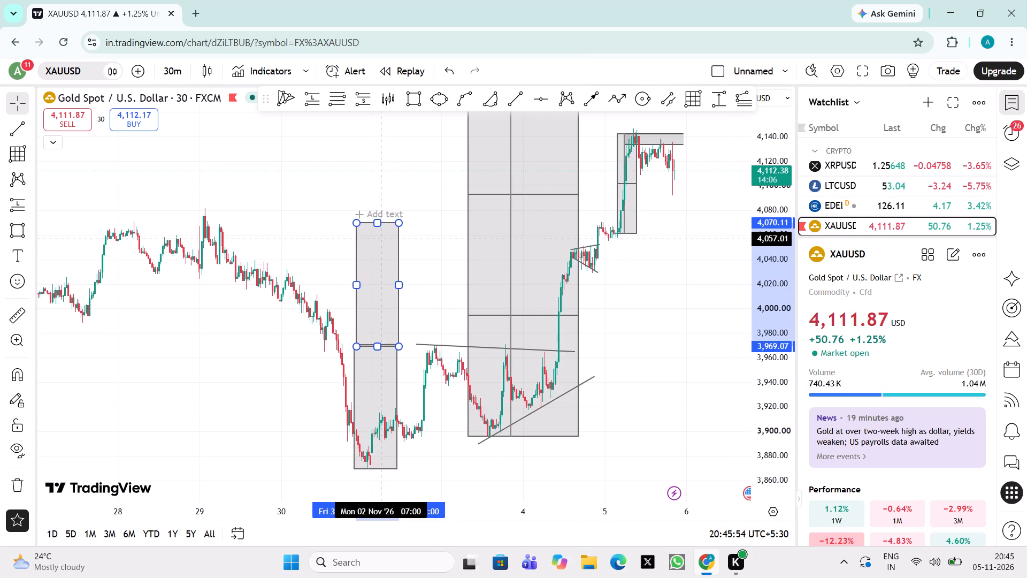
pyautogui.moveTo(381, 238); pyautogui.dragTo(381, 238)
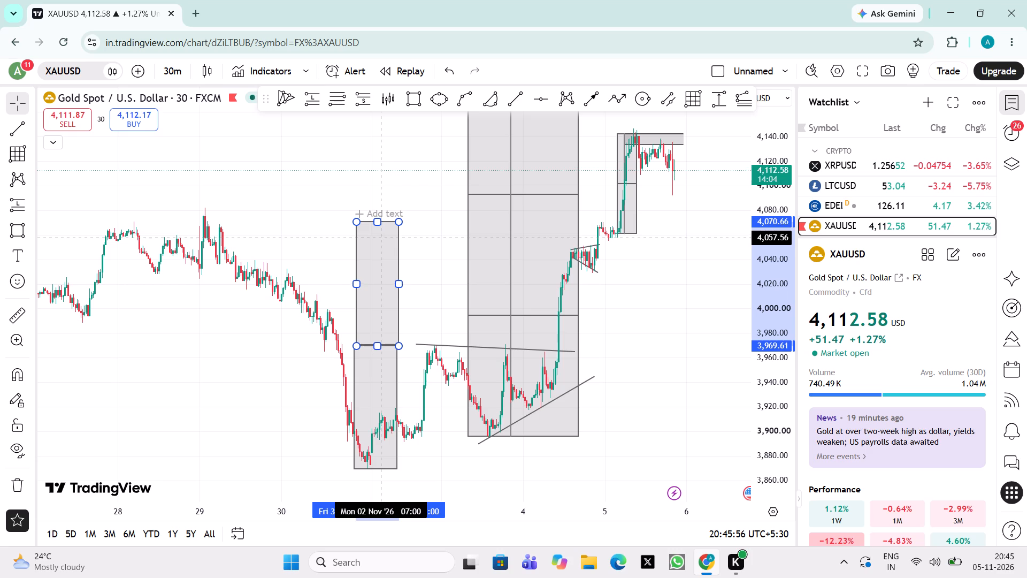
pyautogui.moveTo(381, 238); pyautogui.dragTo(380, 237)
# Clone the second stacked rectangle and place the copy directly on top of it, spanning 4,070.09 to 4,171.13.
pyautogui.moveTo(436, 267); pyautogui.dragTo(435, 332)
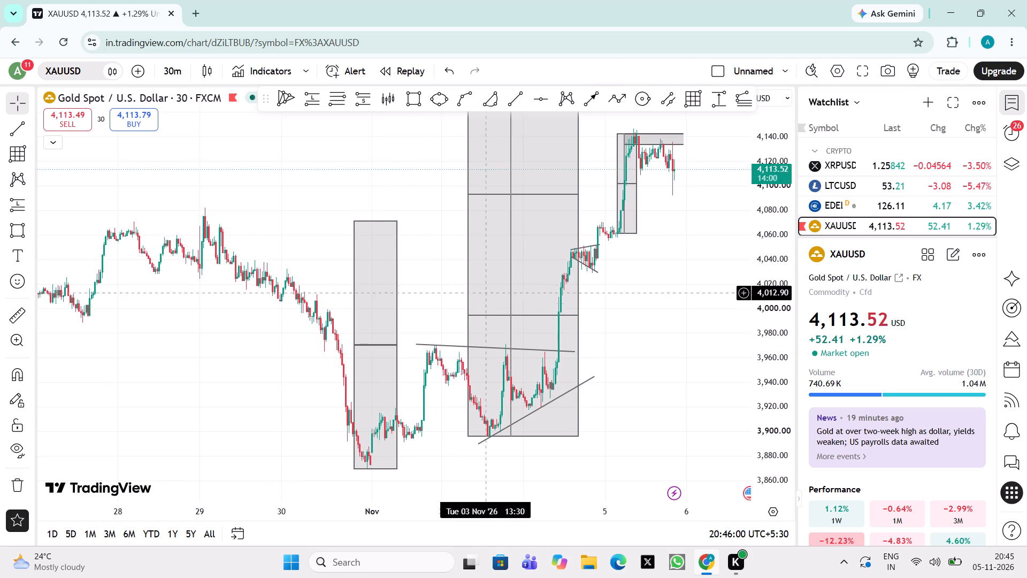
pyautogui.moveTo(768, 243); pyautogui.dragTo(764, 307)
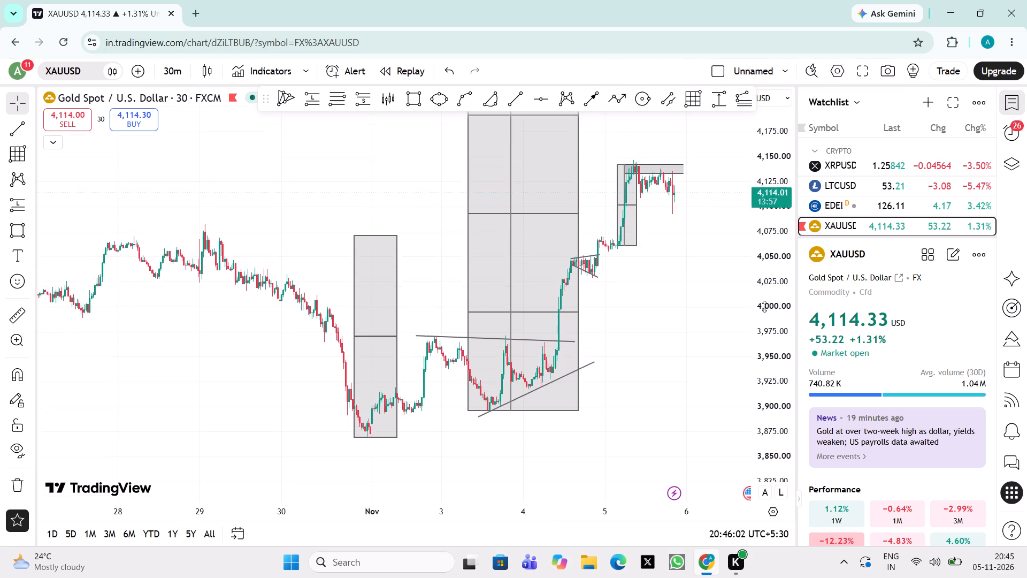
pyautogui.moveTo(764, 307); pyautogui.dragTo(764, 264)
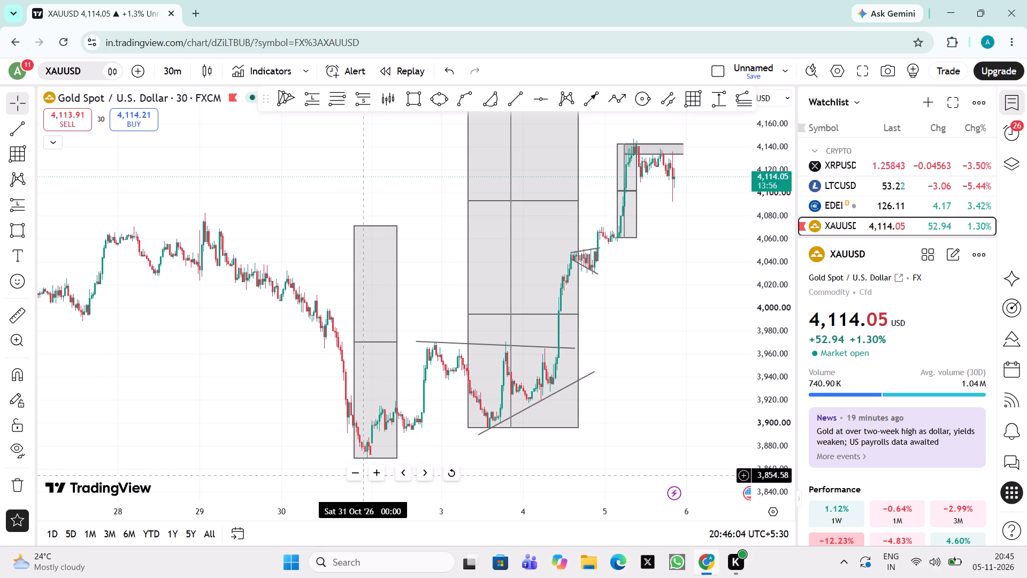
pyautogui.click(361, 475)
pyautogui.moveTo(375, 379); pyautogui.dragTo(319, 514)
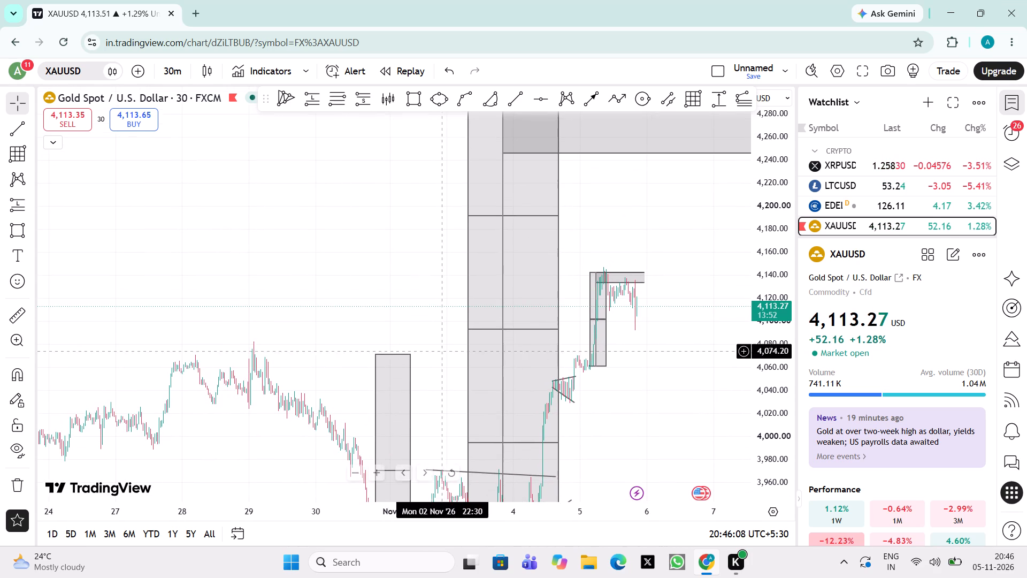
pyautogui.click(409, 378)
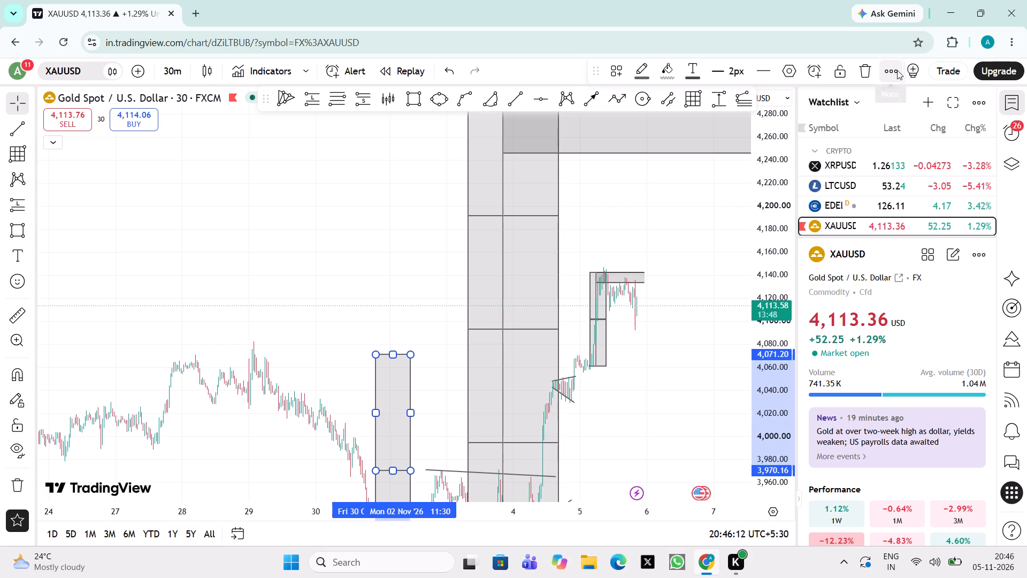
pyautogui.click(897, 70)
pyautogui.click(902, 146)
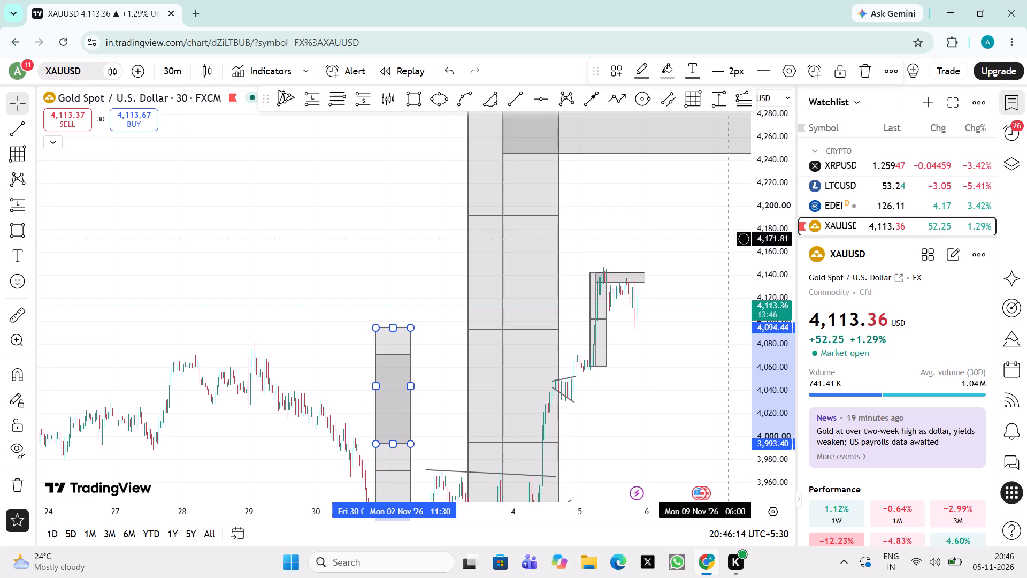
pyautogui.moveTo(396, 347); pyautogui.dragTo(398, 250)
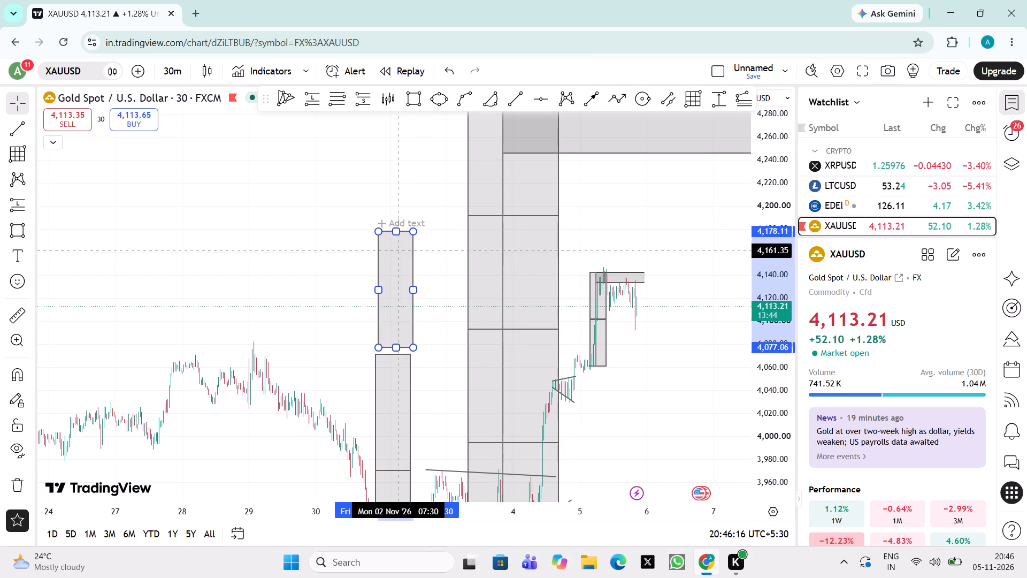
pyautogui.moveTo(398, 250); pyautogui.dragTo(395, 257)
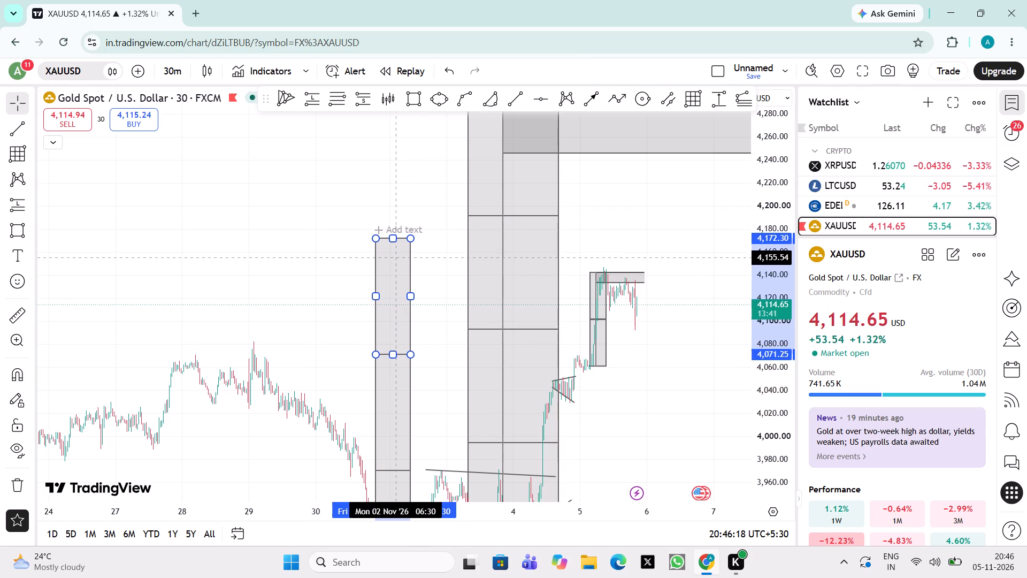
pyautogui.moveTo(395, 257); pyautogui.dragTo(396, 258)
# Clone the third stacked rectangle and place the copy directly above it, spanning about 4,170.61 to 4,271.65.
pyautogui.moveTo(448, 268); pyautogui.dragTo(431, 280)
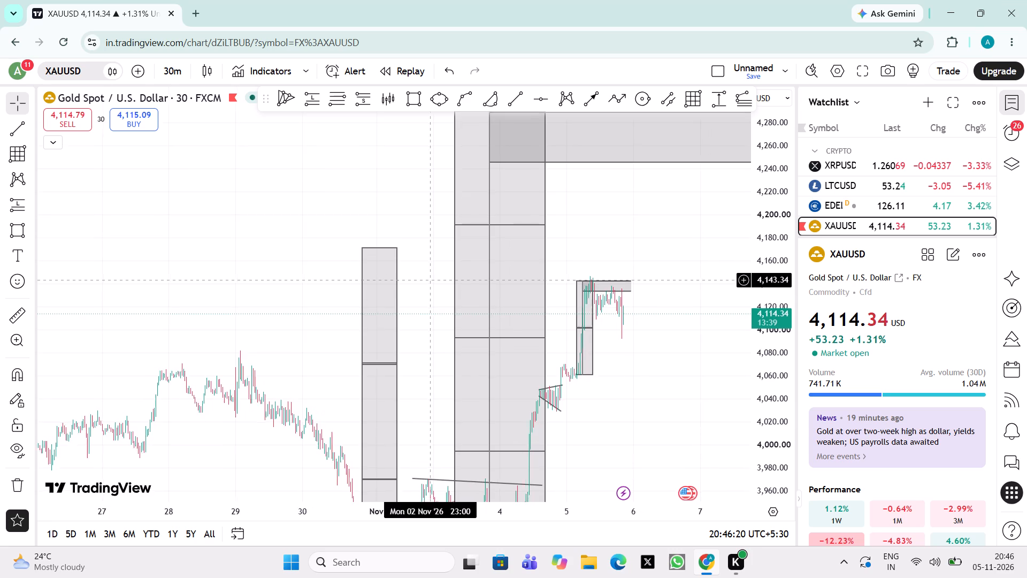
pyautogui.moveTo(431, 280); pyautogui.dragTo(439, 344)
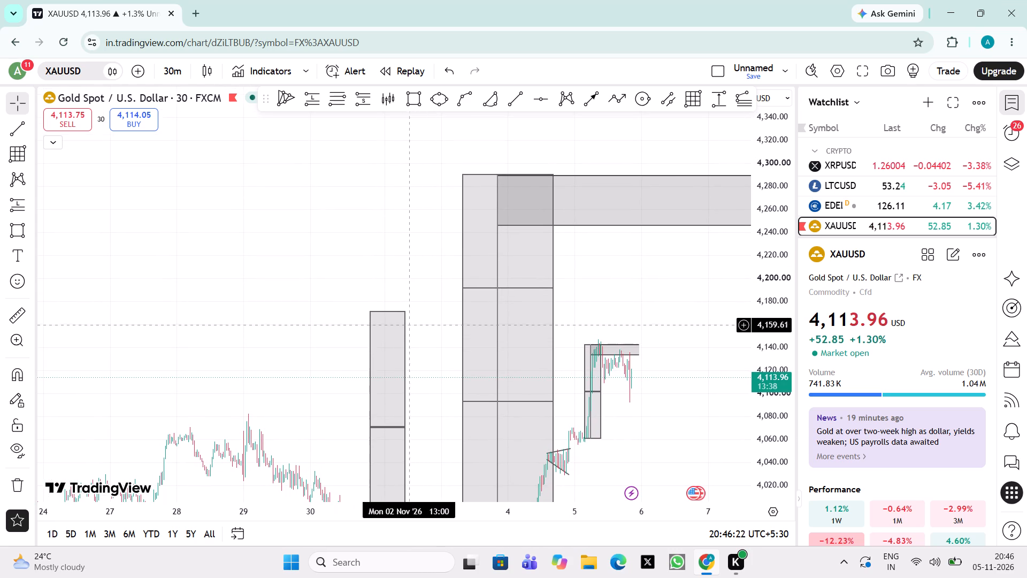
pyautogui.click(405, 322)
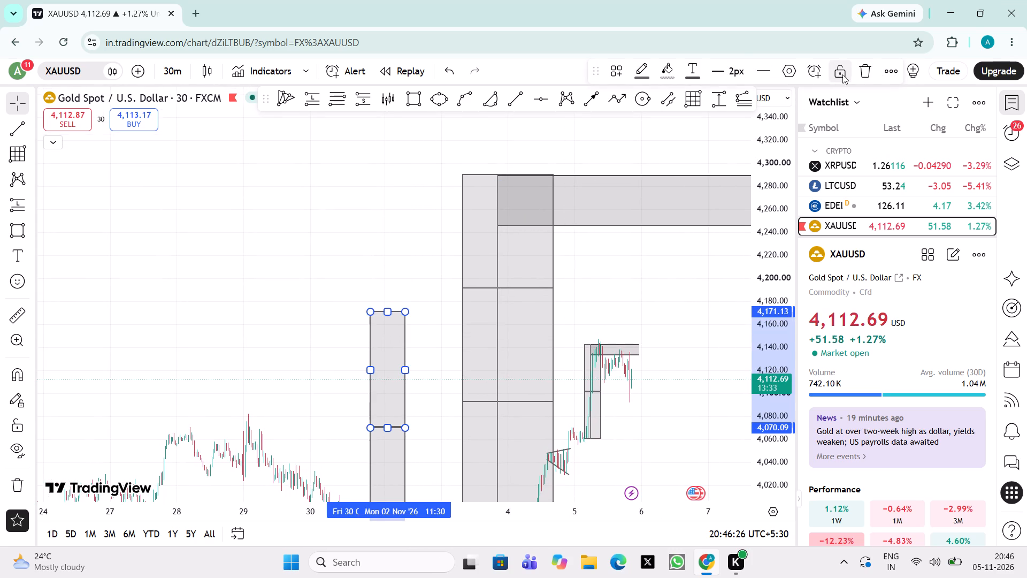
pyautogui.click(888, 73)
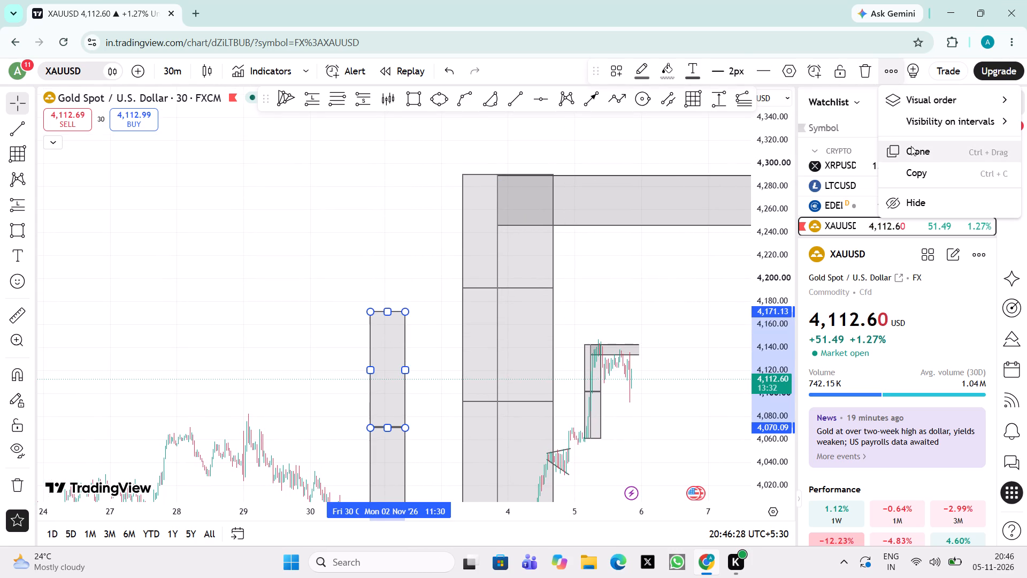
pyautogui.click(910, 147)
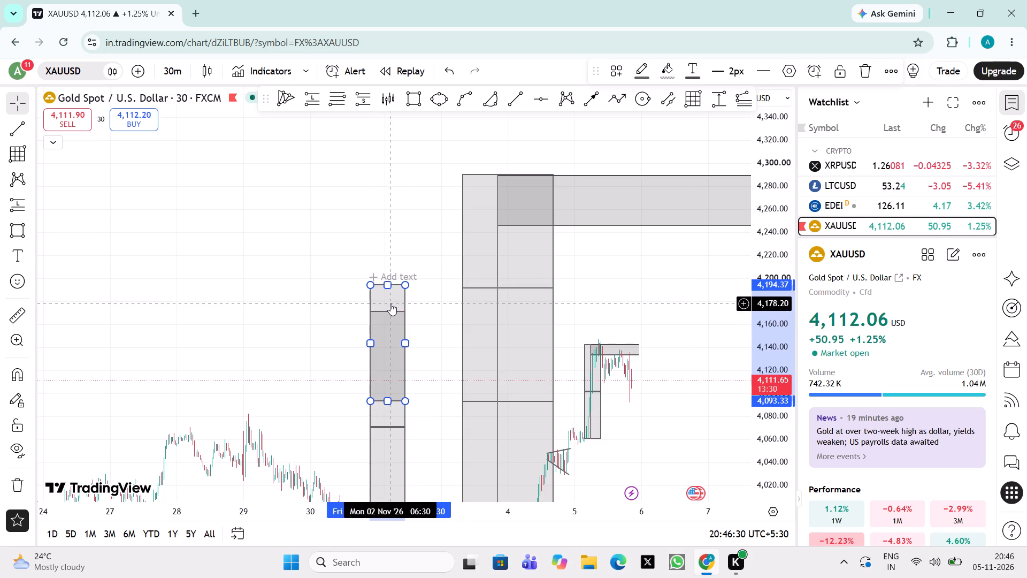
pyautogui.moveTo(390, 303); pyautogui.dragTo(390, 214)
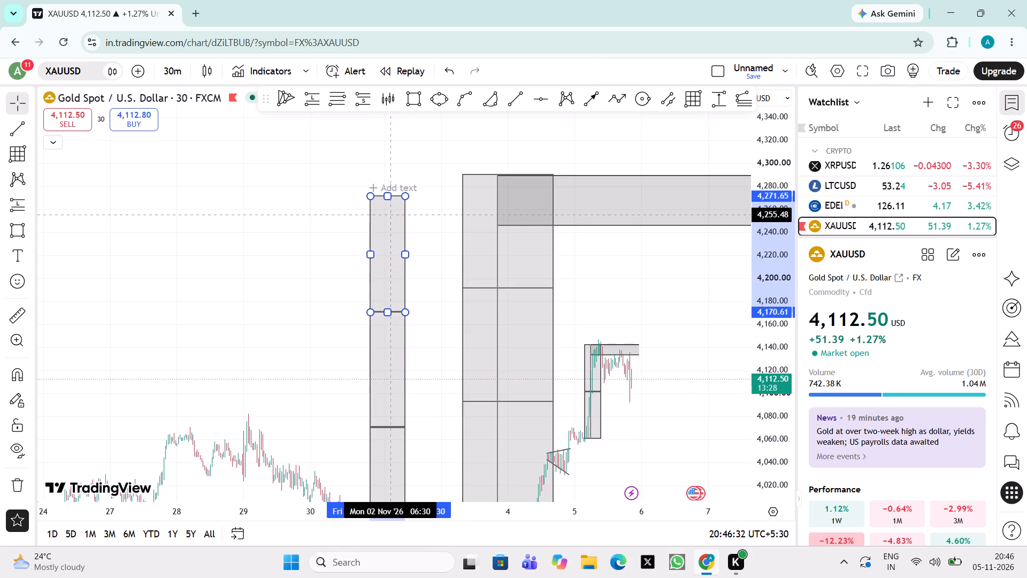
pyautogui.moveTo(390, 214); pyautogui.dragTo(390, 215)
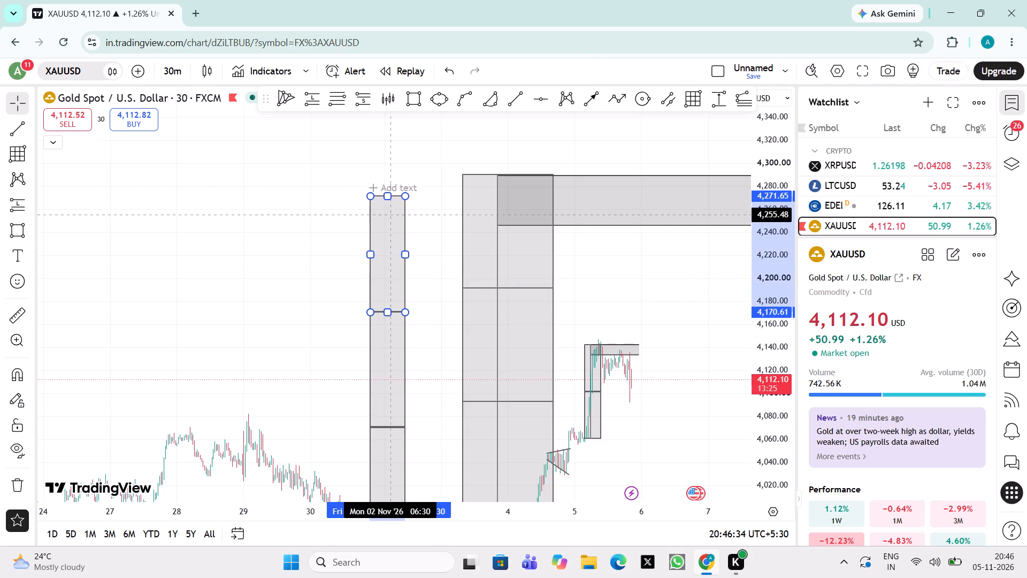
pyautogui.moveTo(390, 215); pyautogui.dragTo(390, 214)
# Nudge the two upper stacked rectangles up so their edges meet, spanning 4,071.83 to 4,172.88 and 4,172.93 to 4,273.97.
pyautogui.moveTo(281, 330); pyautogui.dragTo(325, 150)
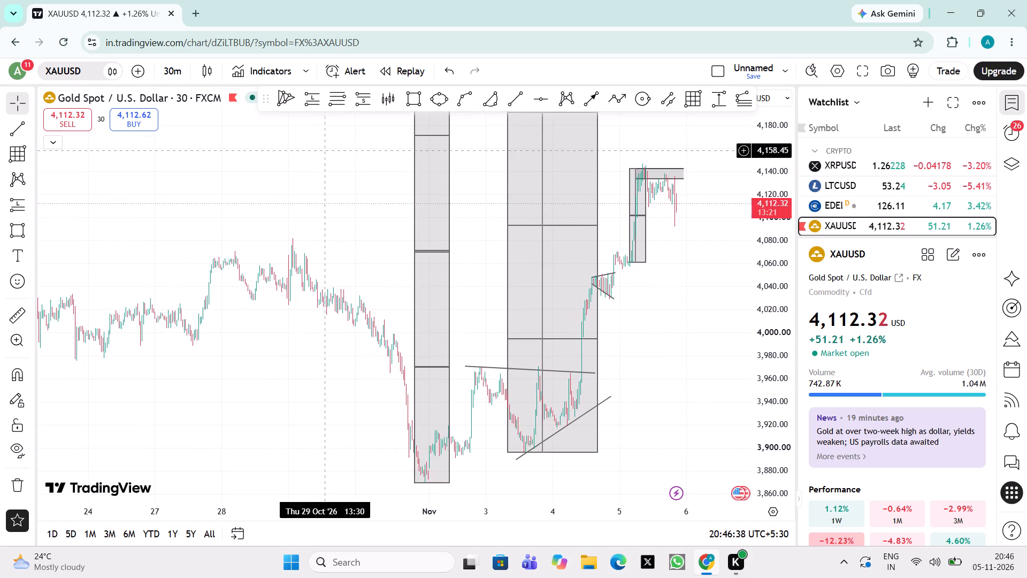
pyautogui.click(377, 471)
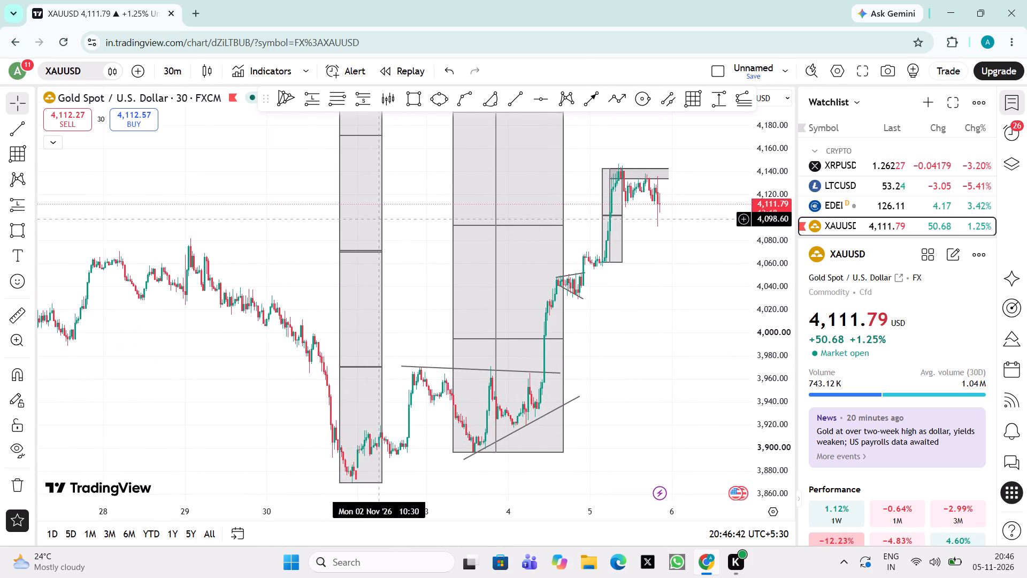
pyautogui.click(378, 219)
pyautogui.click(381, 219)
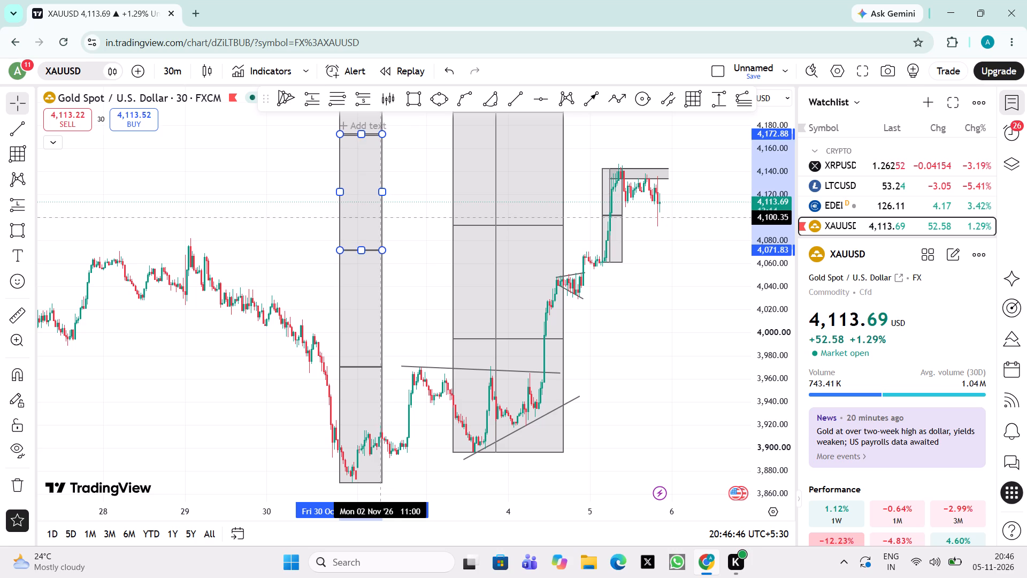
pyautogui.moveTo(398, 221); pyautogui.dragTo(397, 344)
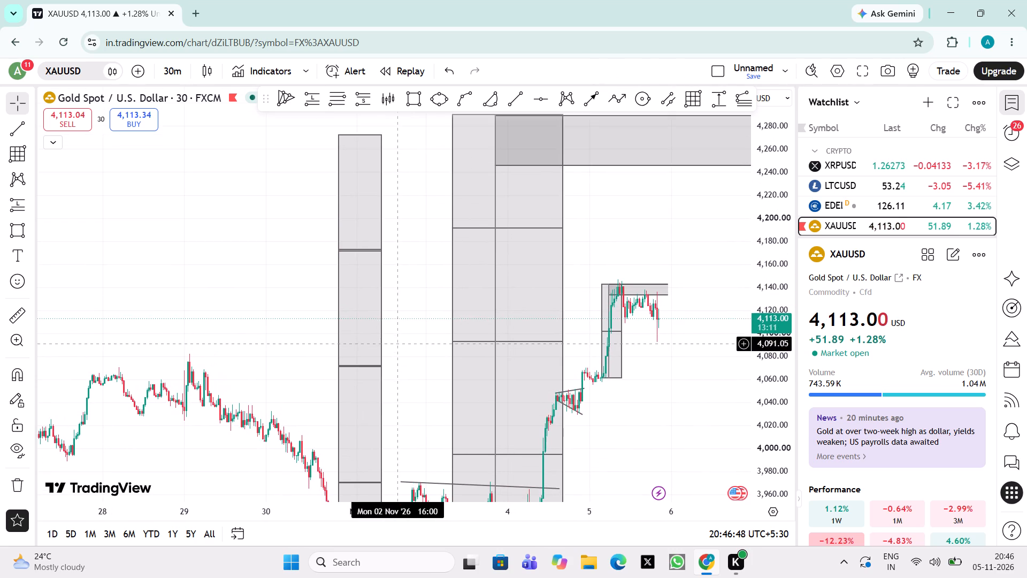
pyautogui.click(382, 234)
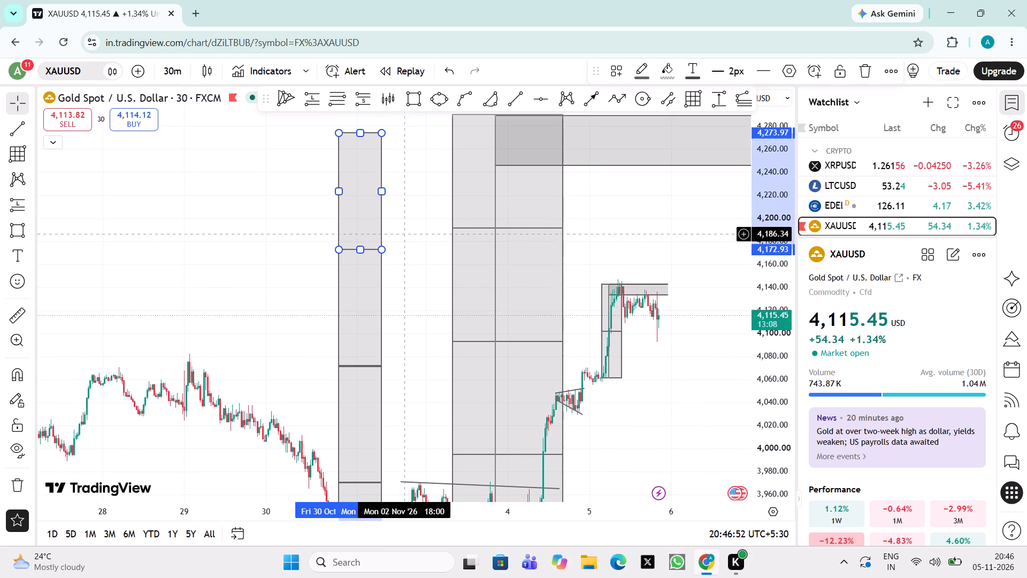
# Delete the two lowest rectangles of the older 3–4 November stack, spanning 3,896.04 to 3,994.52 and 3,994.52 to 4,093.00.
pyautogui.moveTo(405, 234); pyautogui.dragTo(426, 180)
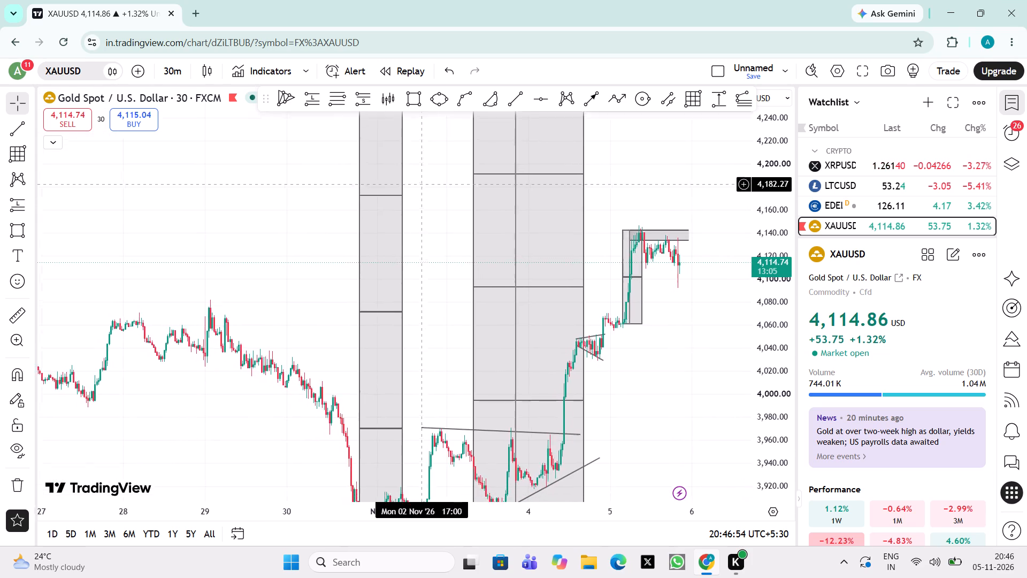
pyautogui.moveTo(426, 180); pyautogui.dragTo(428, 176)
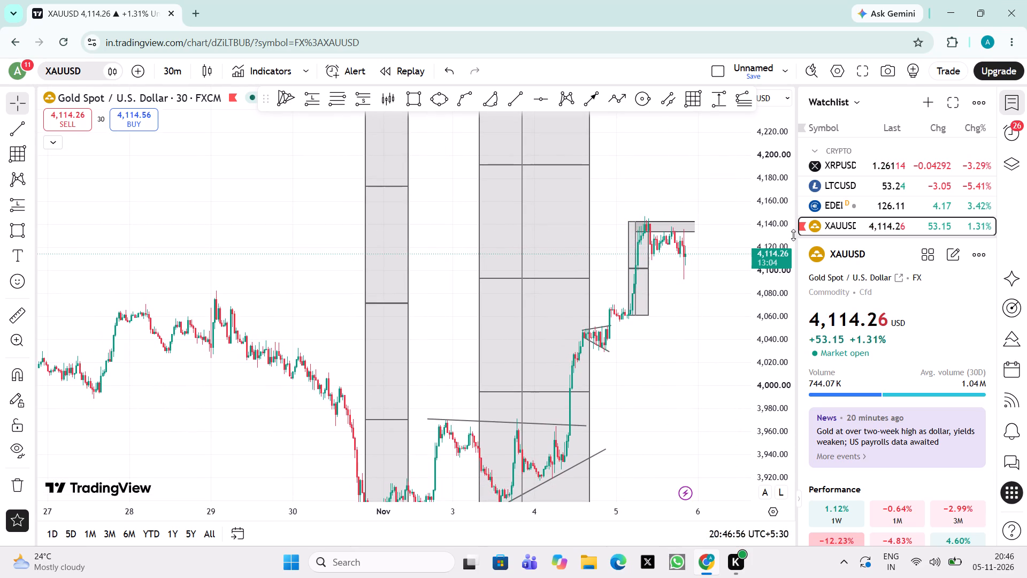
pyautogui.moveTo(772, 238); pyautogui.dragTo(772, 312)
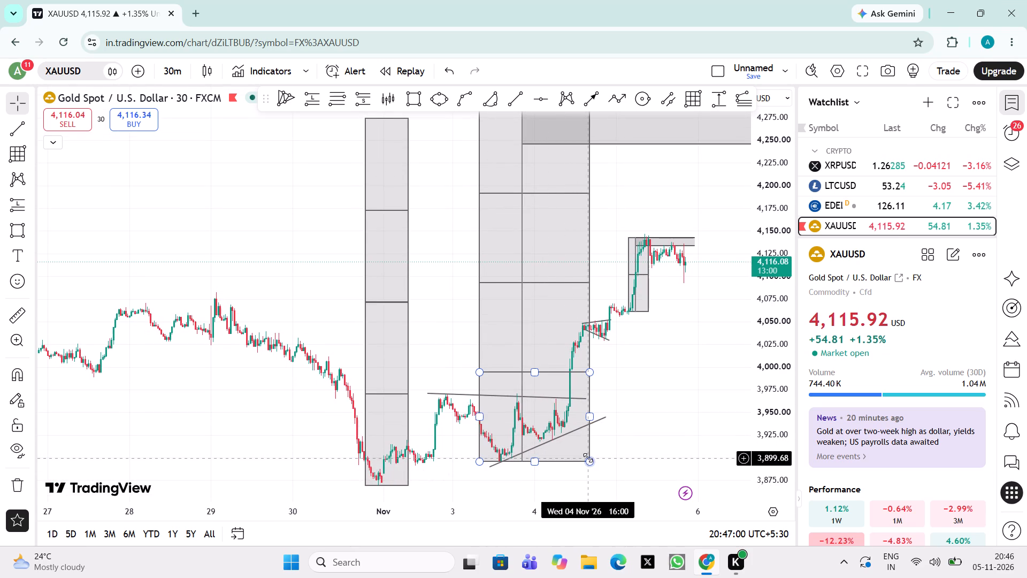
pyautogui.click(588, 458)
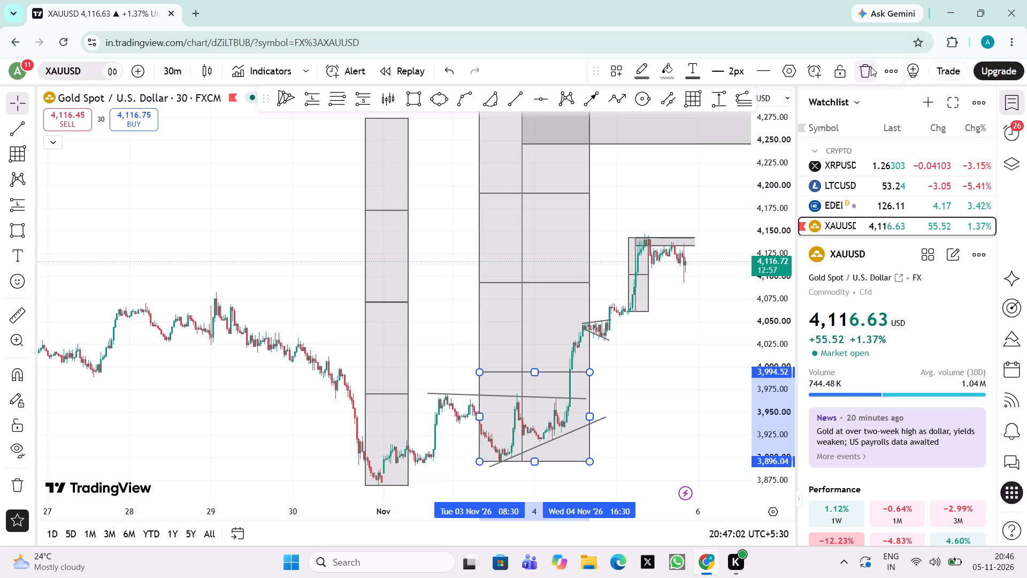
pyautogui.click(871, 67)
pyautogui.click(589, 293)
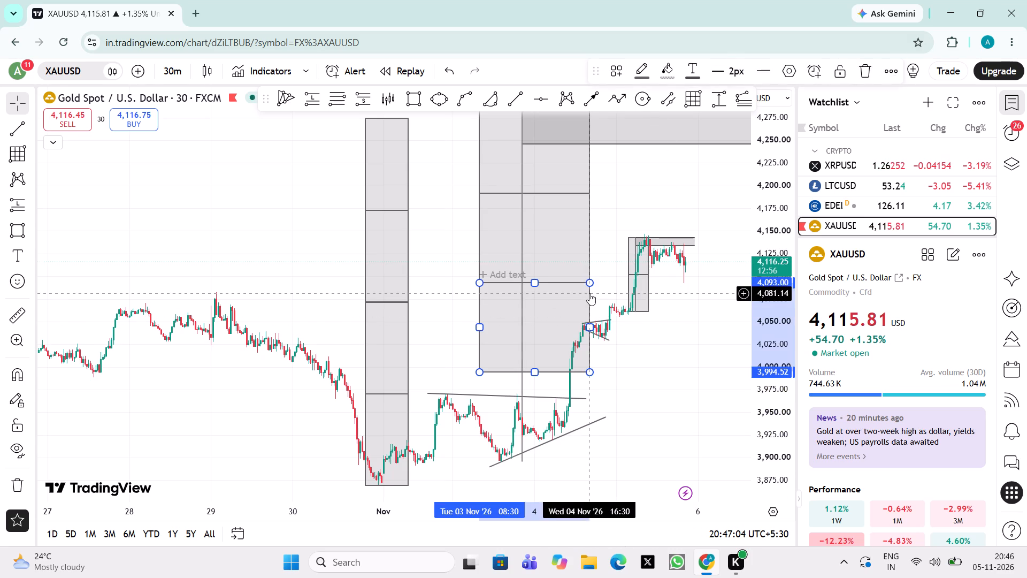
pyautogui.click(864, 72)
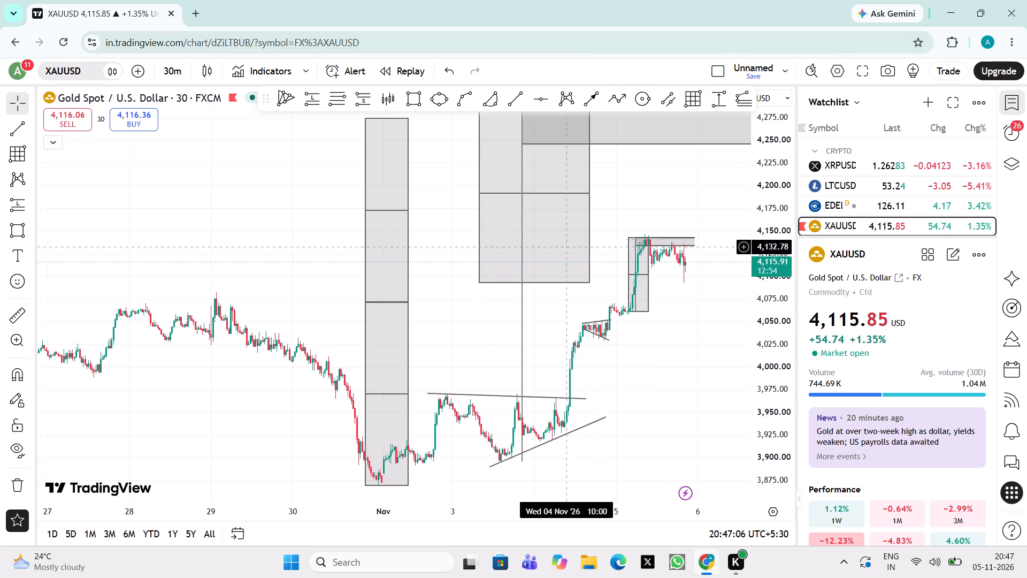
# Delete the two remaining rectangles of the older 3–4 November stack, the 4,093.00 to 4,191.49 one and the one above it.
pyautogui.click(588, 264)
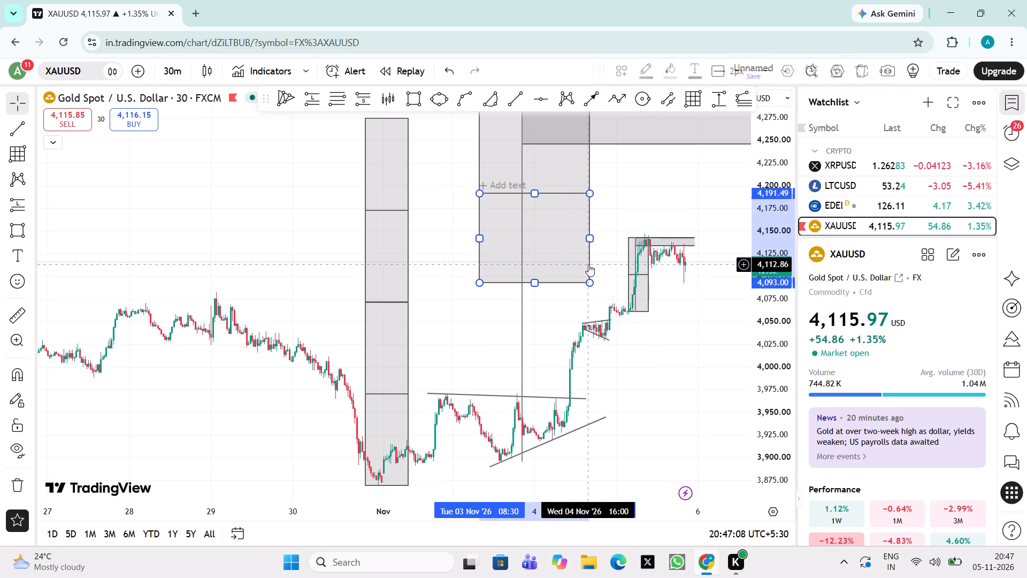
pyautogui.click(867, 69)
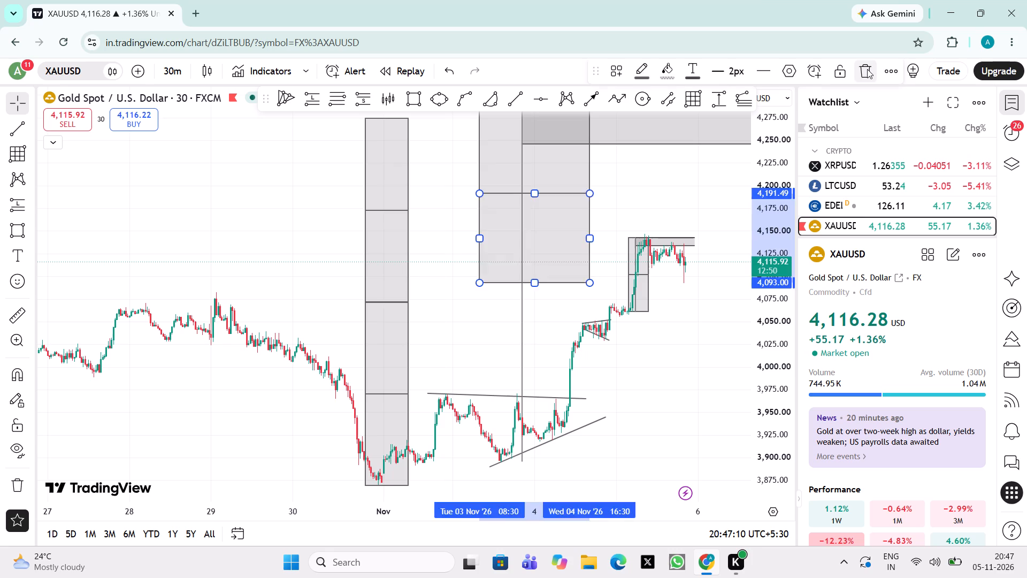
pyautogui.click(590, 188)
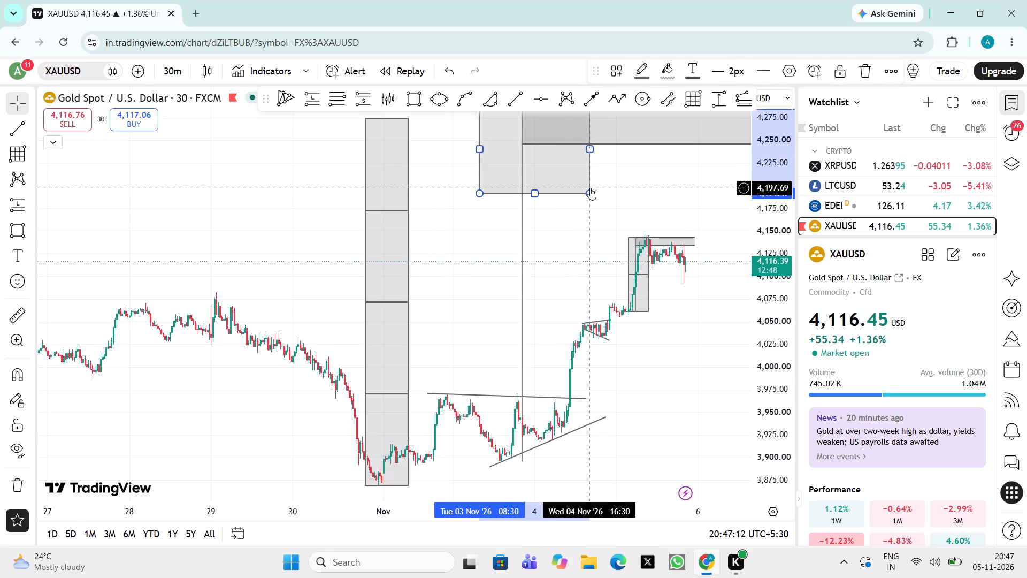
pyautogui.click(865, 79)
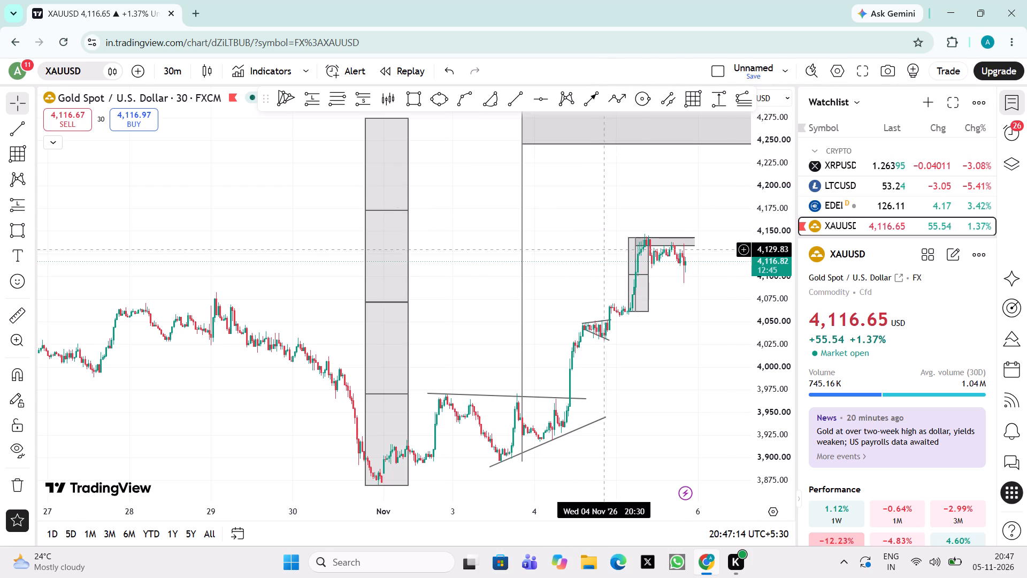
# Raise the top-left corner of the long shaded target-zone box to 4,273.67, level with the top of the new rectangle stack.
pyautogui.moveTo(641, 202); pyautogui.dragTo(706, 185)
pyautogui.moveTo(595, 255); pyautogui.dragTo(470, 280)
pyautogui.moveTo(599, 282); pyautogui.dragTo(578, 364)
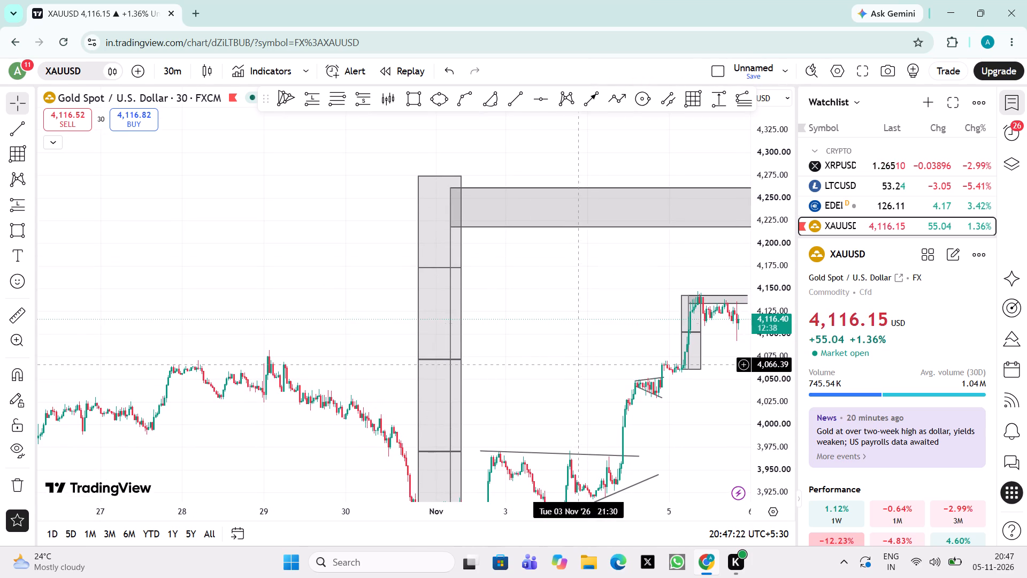
pyautogui.moveTo(451, 188); pyautogui.dragTo(451, 184)
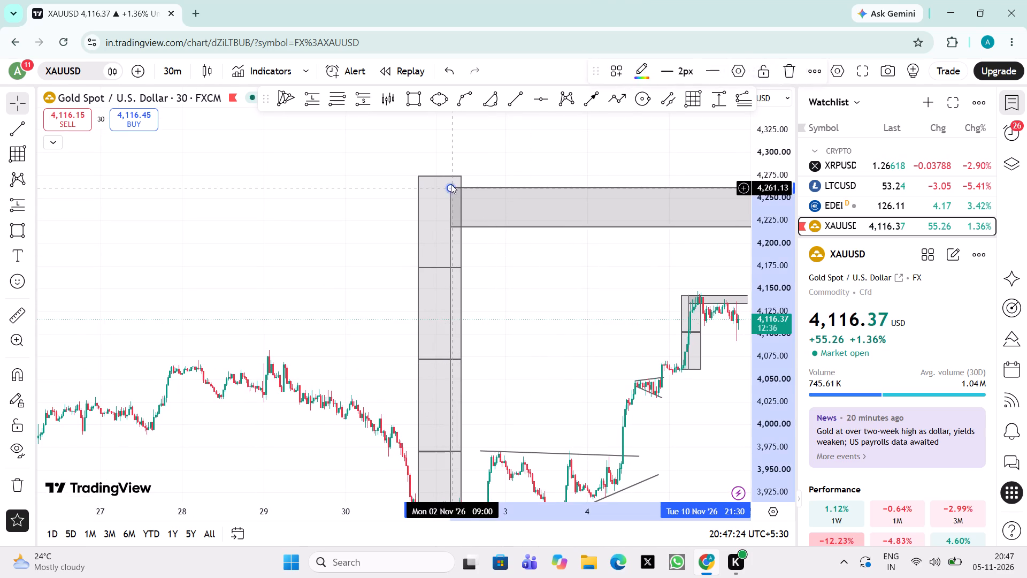
pyautogui.moveTo(451, 184); pyautogui.dragTo(450, 178)
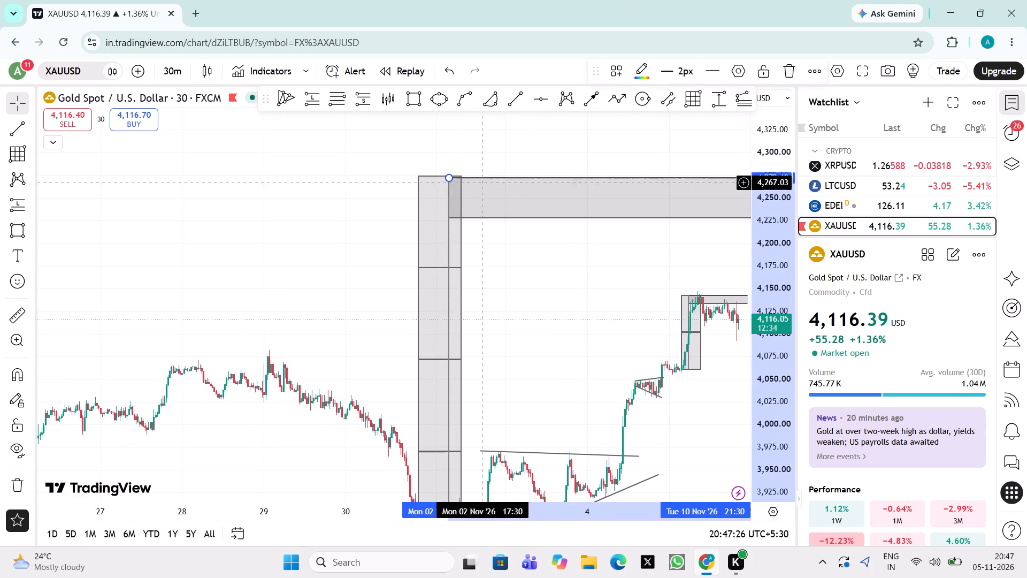
pyautogui.click(501, 218)
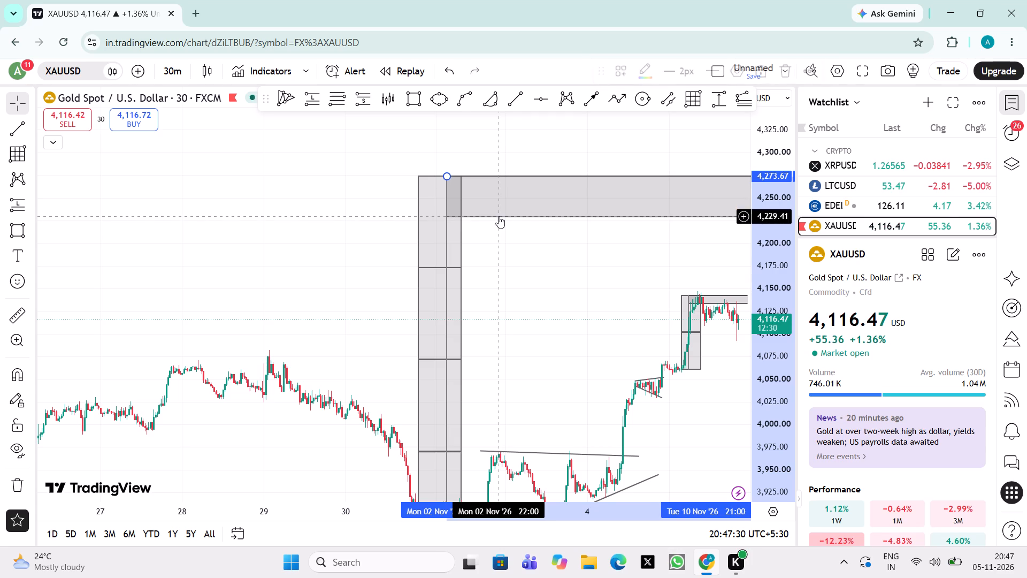
# Reposition the starting point of the rising lower trend line to 3,881.24 at 07:00 on 3 November.
pyautogui.moveTo(518, 274); pyautogui.dragTo(510, 179)
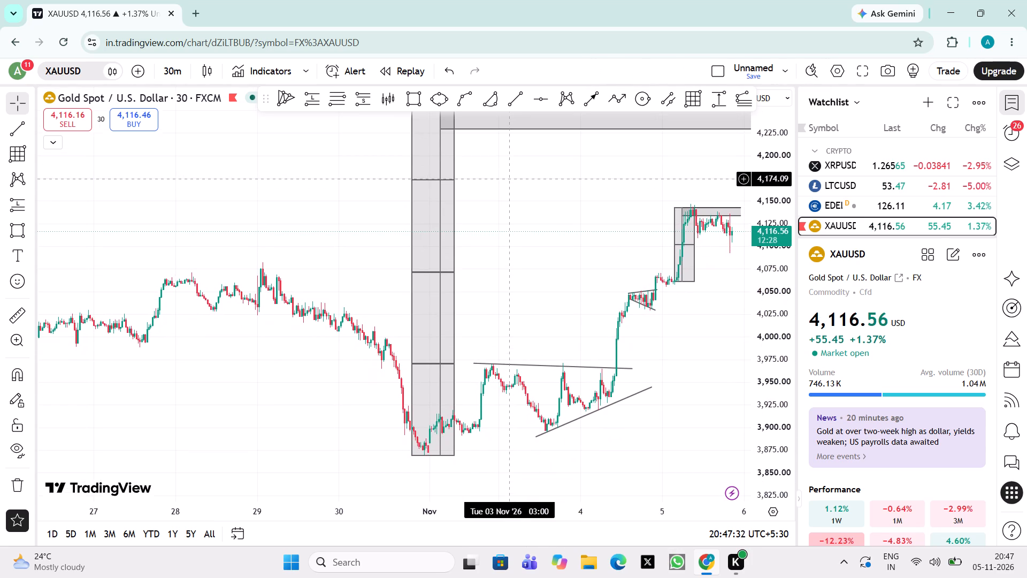
pyautogui.moveTo(510, 179); pyautogui.dragTo(377, 229)
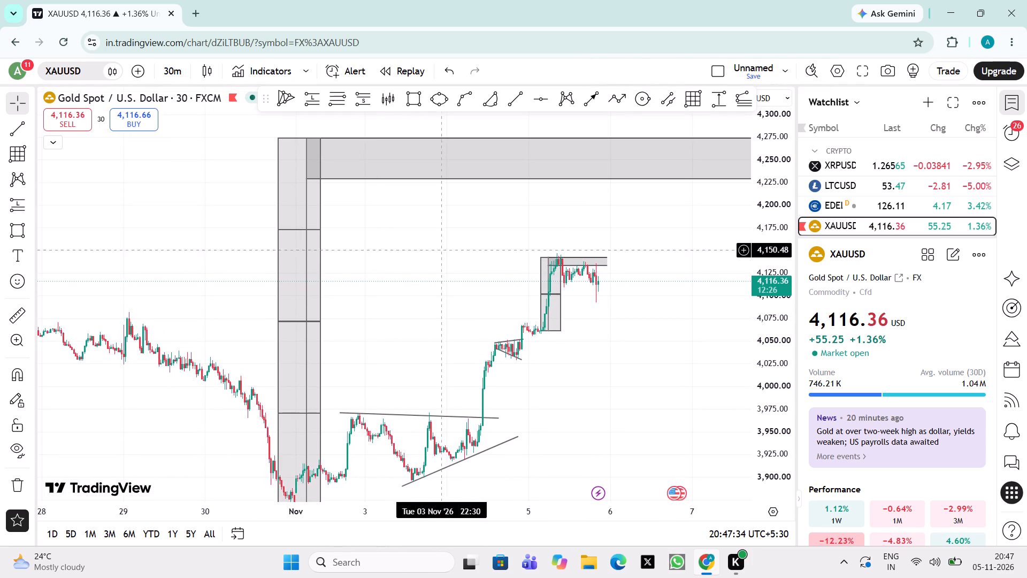
pyautogui.moveTo(454, 264); pyautogui.dragTo(457, 210)
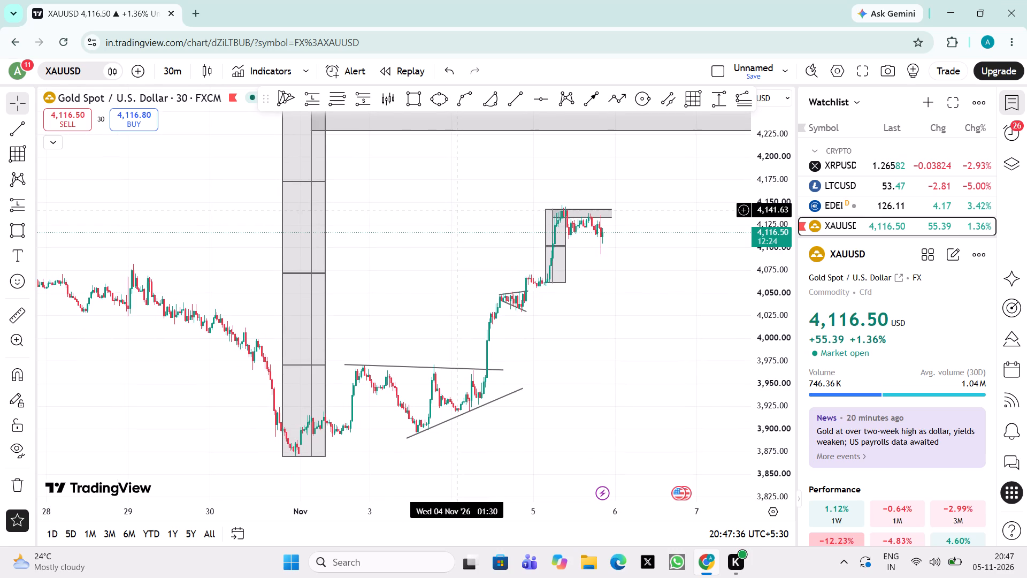
pyautogui.moveTo(406, 438); pyautogui.dragTo(303, 460)
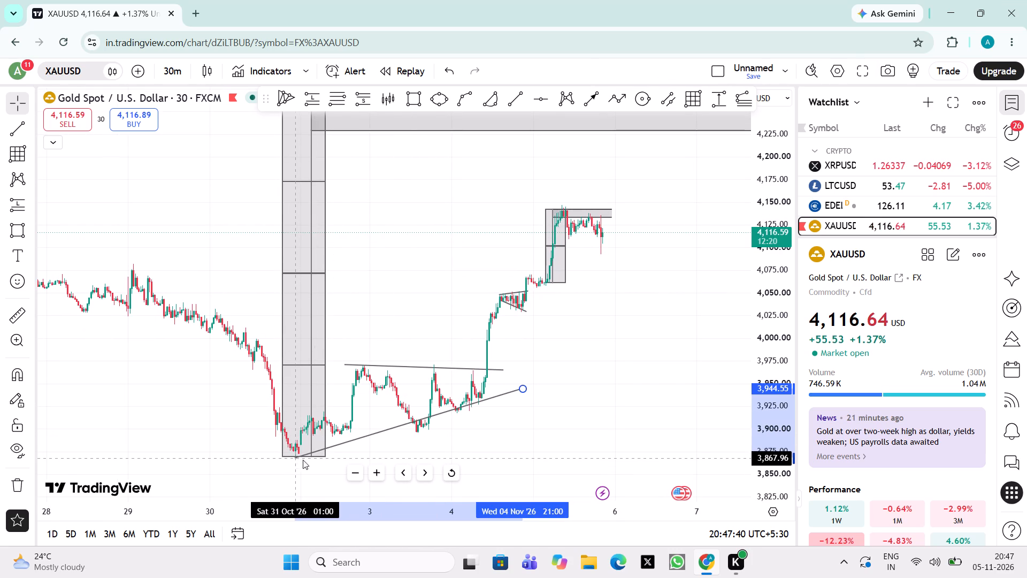
pyautogui.moveTo(303, 460); pyautogui.dragTo(373, 460)
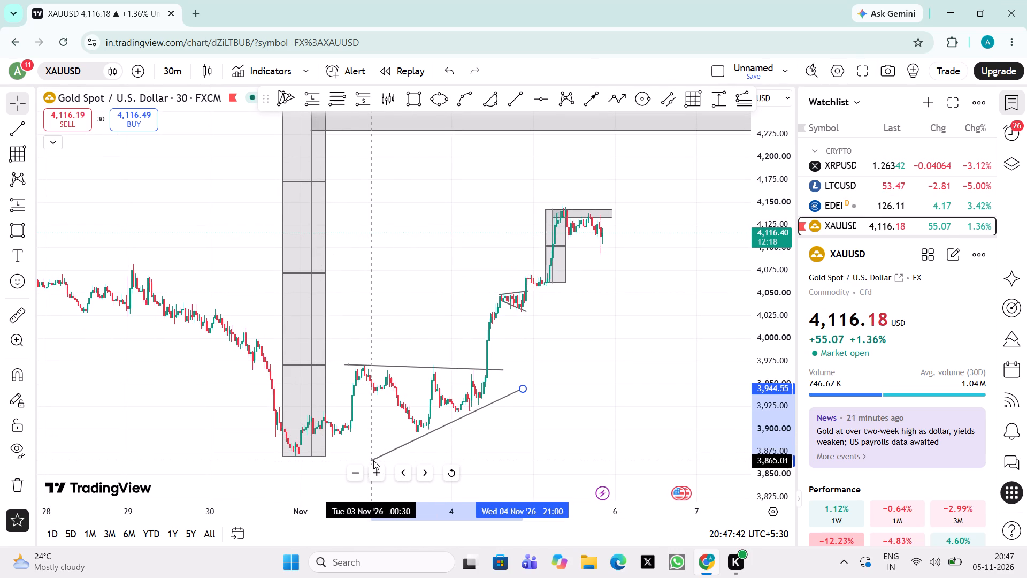
pyautogui.moveTo(373, 460); pyautogui.dragTo(391, 448)
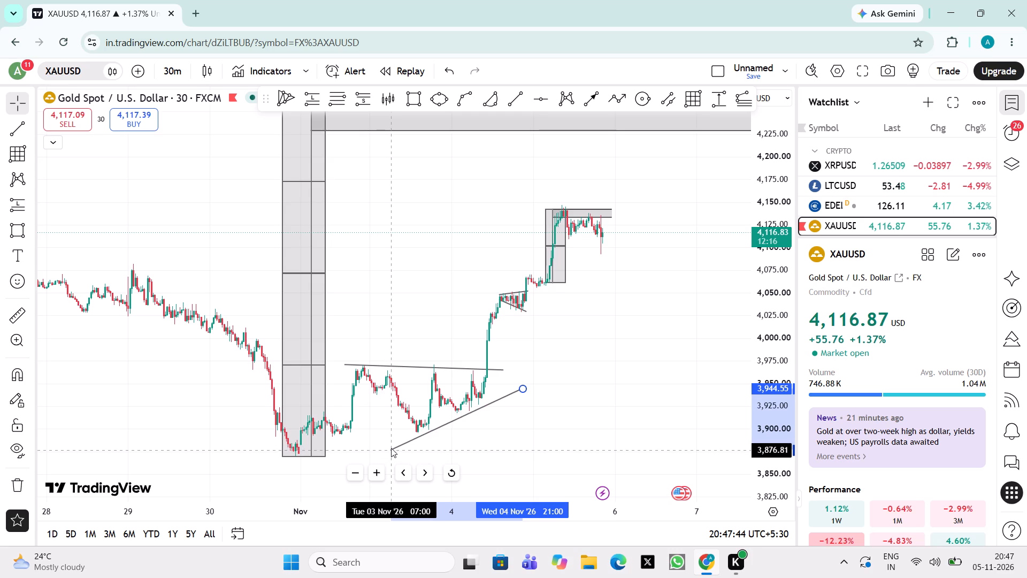
pyautogui.moveTo(391, 448); pyautogui.dragTo(391, 446)
pyautogui.click(391, 446)
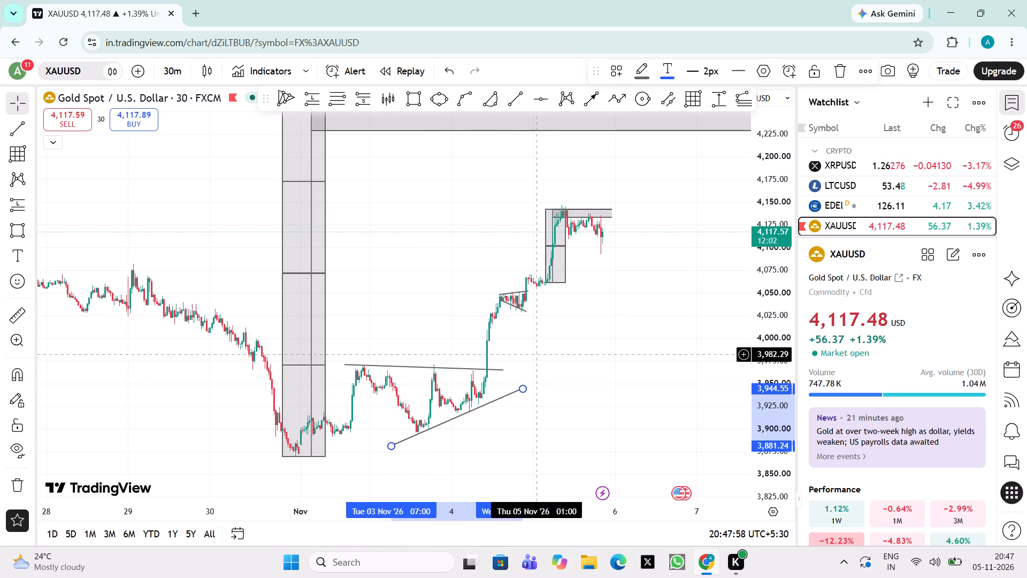
# Draw a rectangle over the 3–4 November consolidation before the breakout, spanning about 3,962.58 down to 3,918.82.
pyautogui.moveTo(543, 362); pyautogui.dragTo(444, 415)
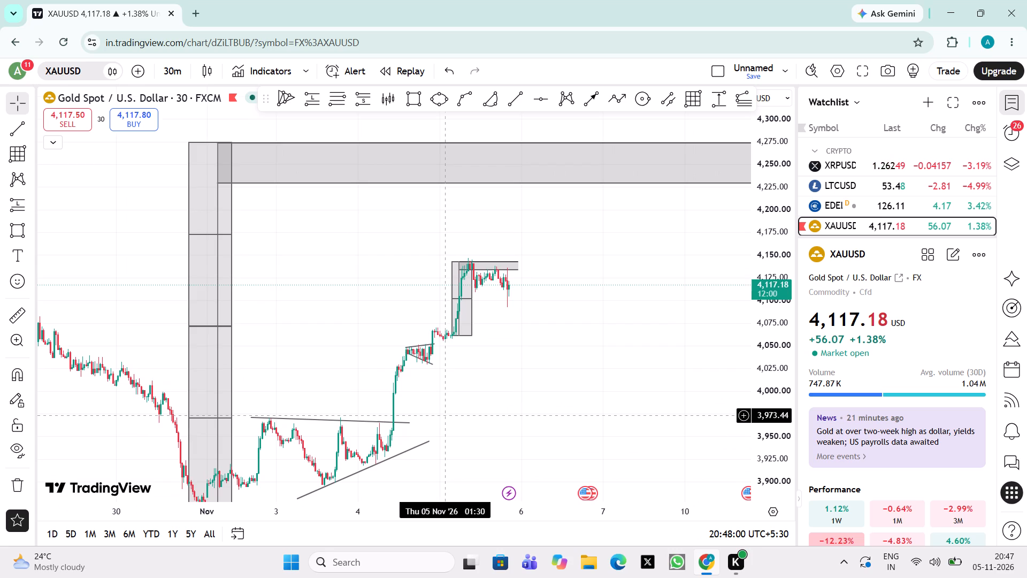
pyautogui.moveTo(444, 415); pyautogui.dragTo(445, 415)
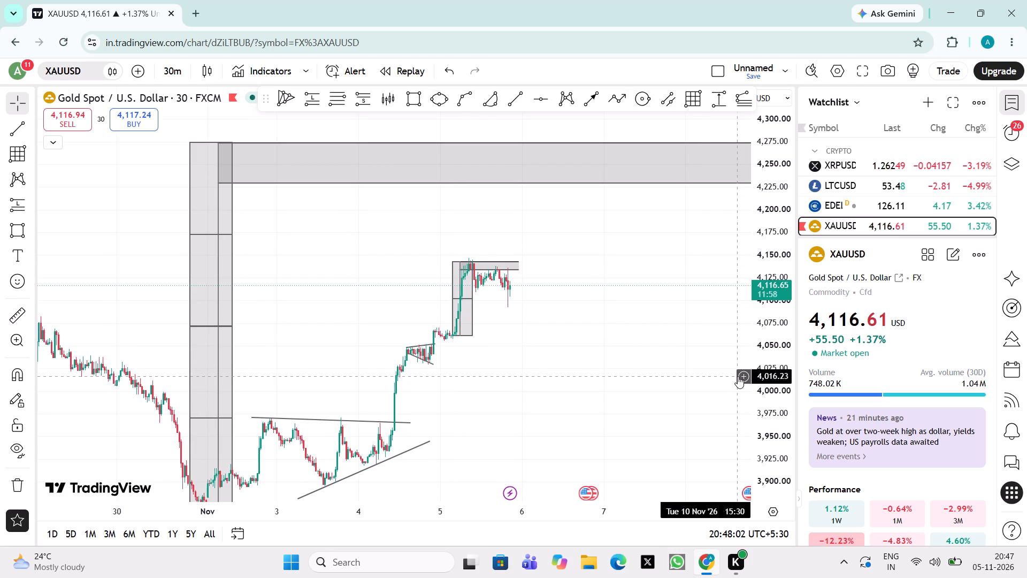
pyautogui.moveTo(774, 397); pyautogui.dragTo(787, 344)
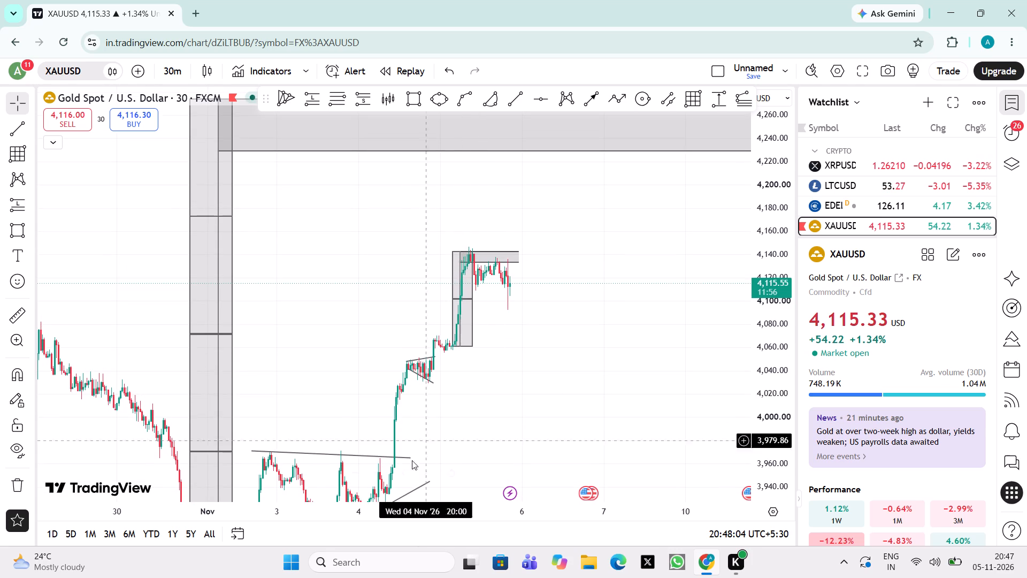
pyautogui.click(375, 473)
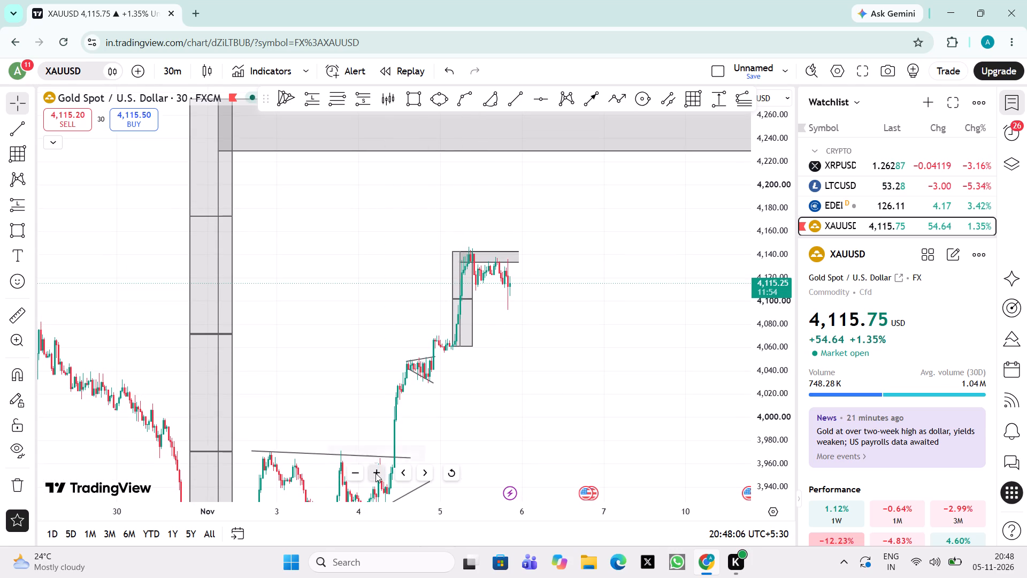
pyautogui.moveTo(443, 392); pyautogui.dragTo(490, 370)
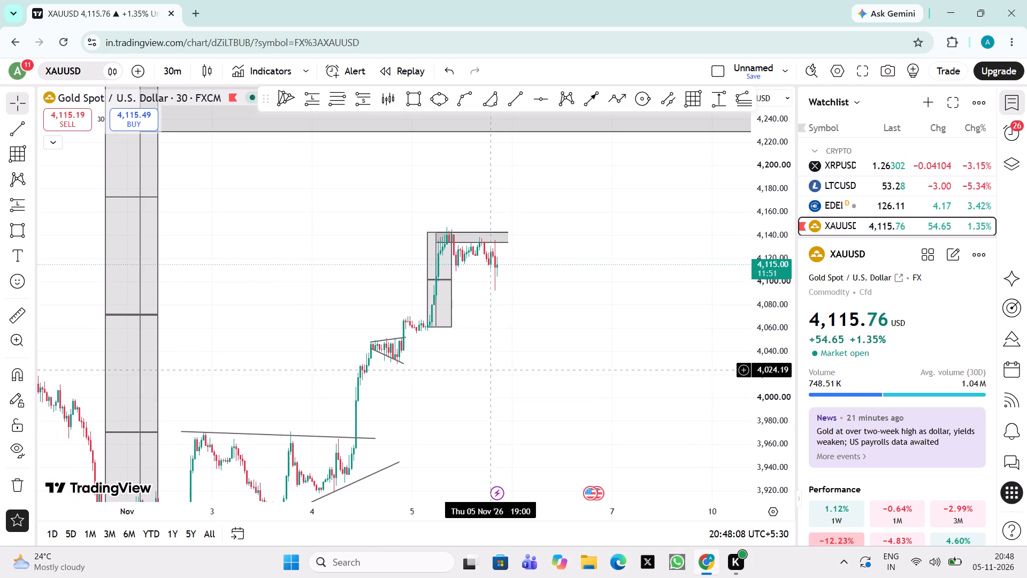
pyautogui.moveTo(490, 370); pyautogui.dragTo(497, 374)
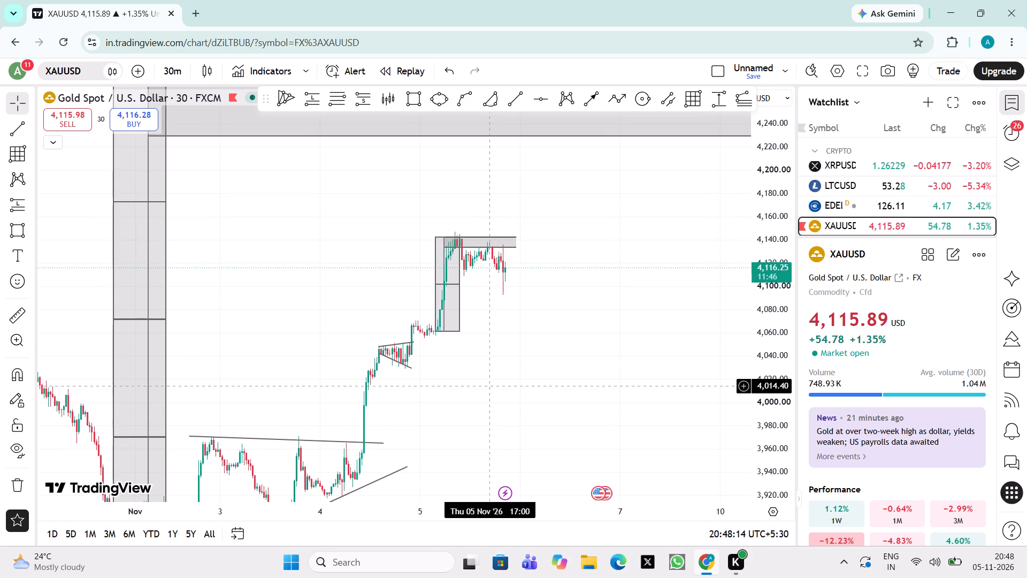
pyautogui.moveTo(474, 422); pyautogui.dragTo(518, 346)
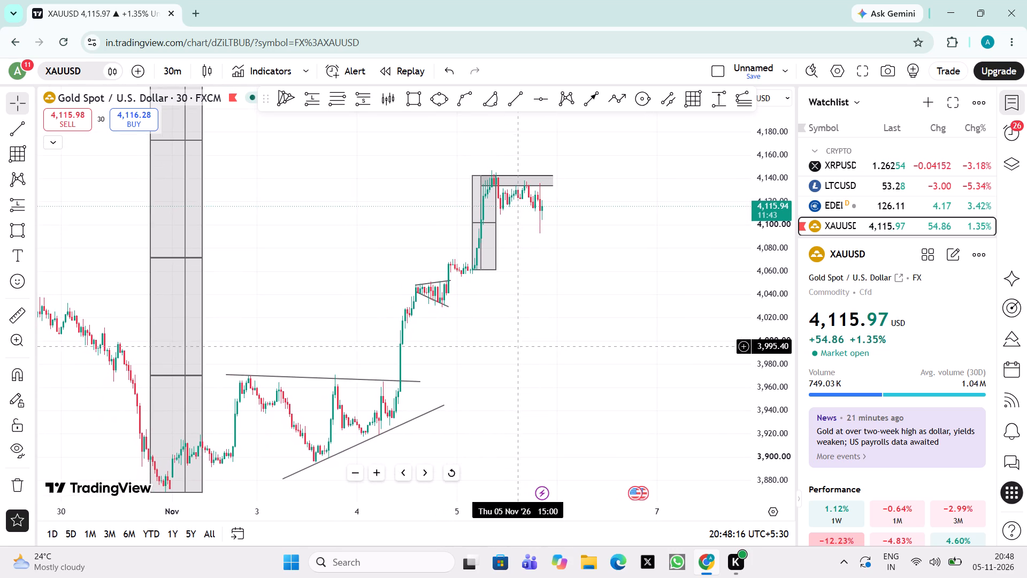
pyautogui.moveTo(518, 346); pyautogui.dragTo(541, 332)
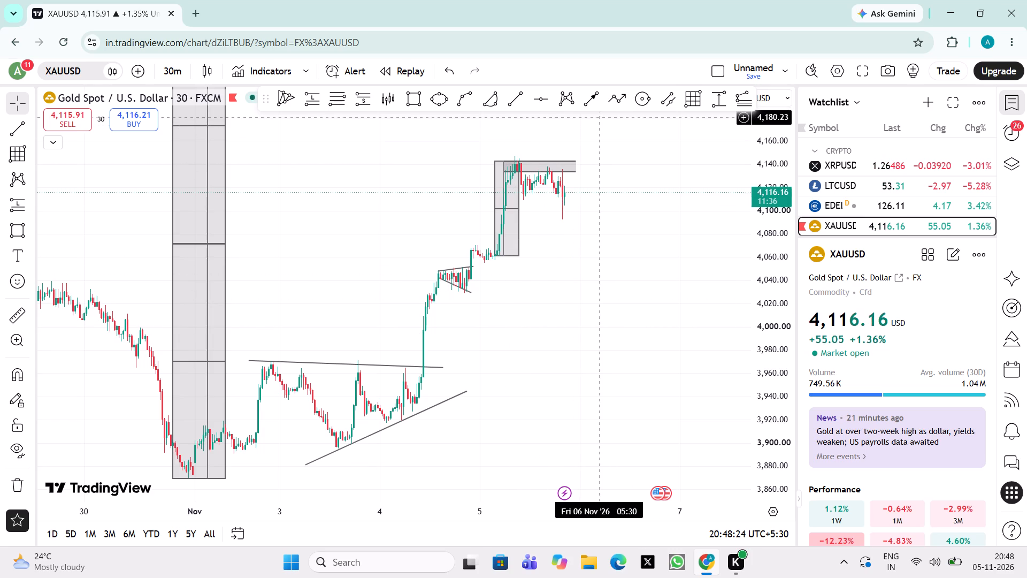
pyautogui.click(417, 96)
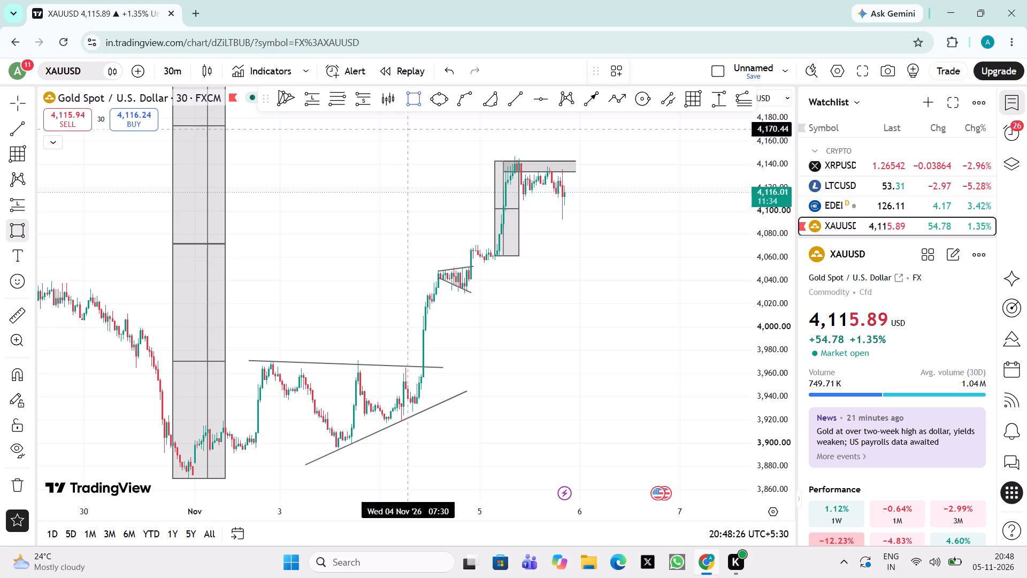
pyautogui.moveTo(355, 370); pyautogui.dragTo(440, 418)
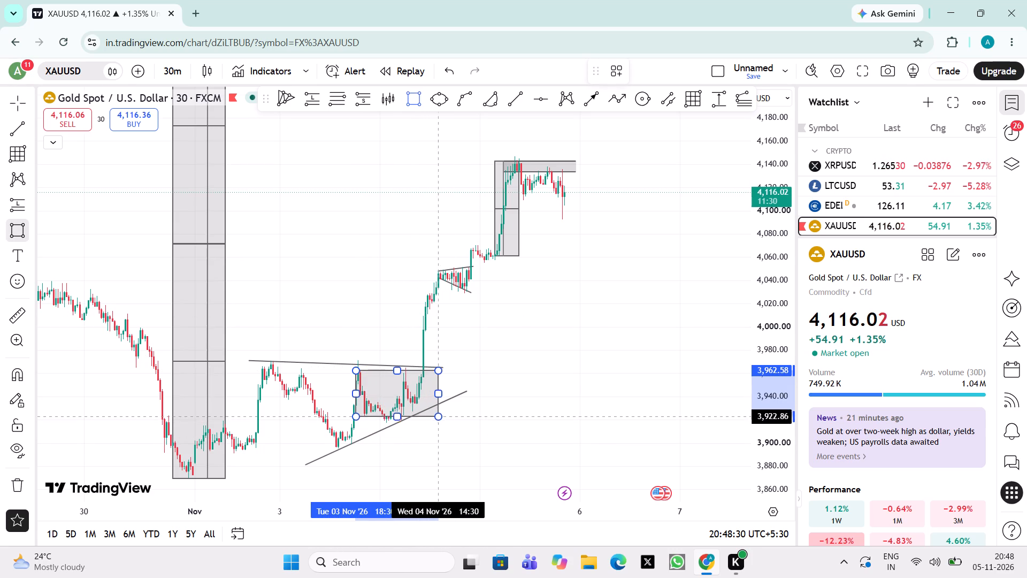
pyautogui.moveTo(440, 418); pyautogui.dragTo(449, 421)
pyautogui.click(449, 421)
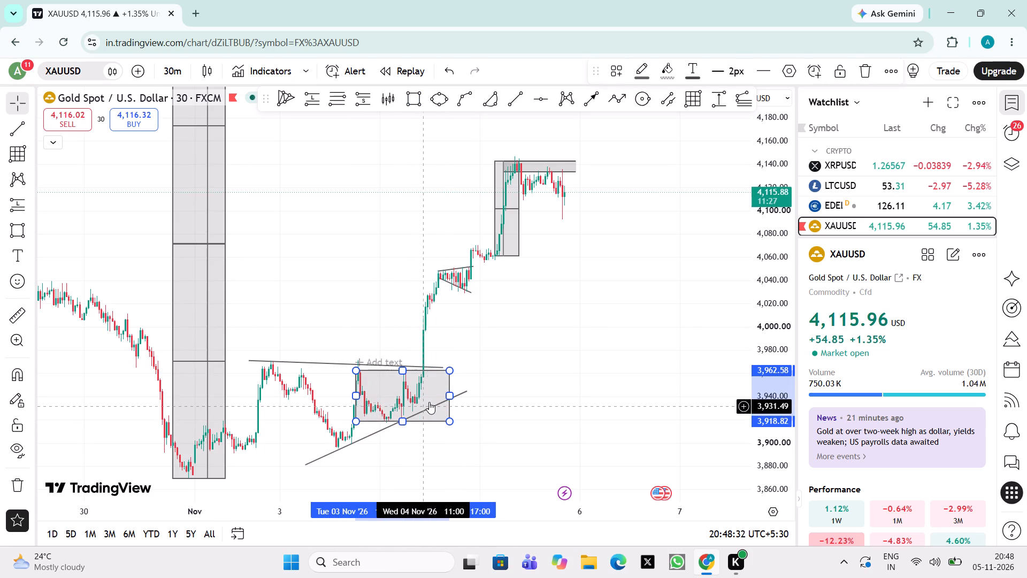
# Move the new rectangle onto the latest 5 November consolidation, spanning 4,098.47 to 4,142.23 with its top level with the existing boxes.
pyautogui.moveTo(431, 400); pyautogui.dragTo(508, 274)
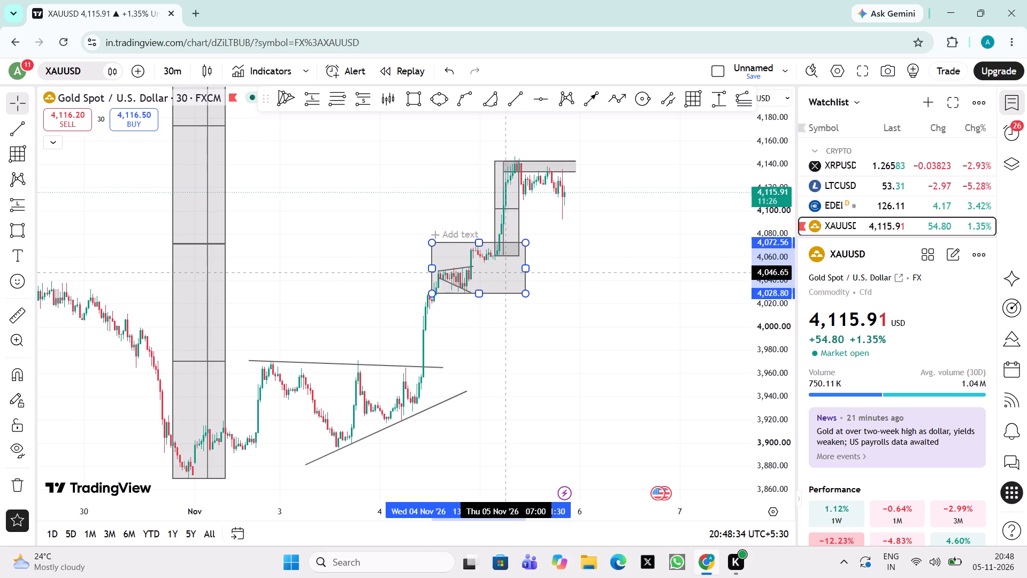
pyautogui.moveTo(508, 274); pyautogui.dragTo(580, 207)
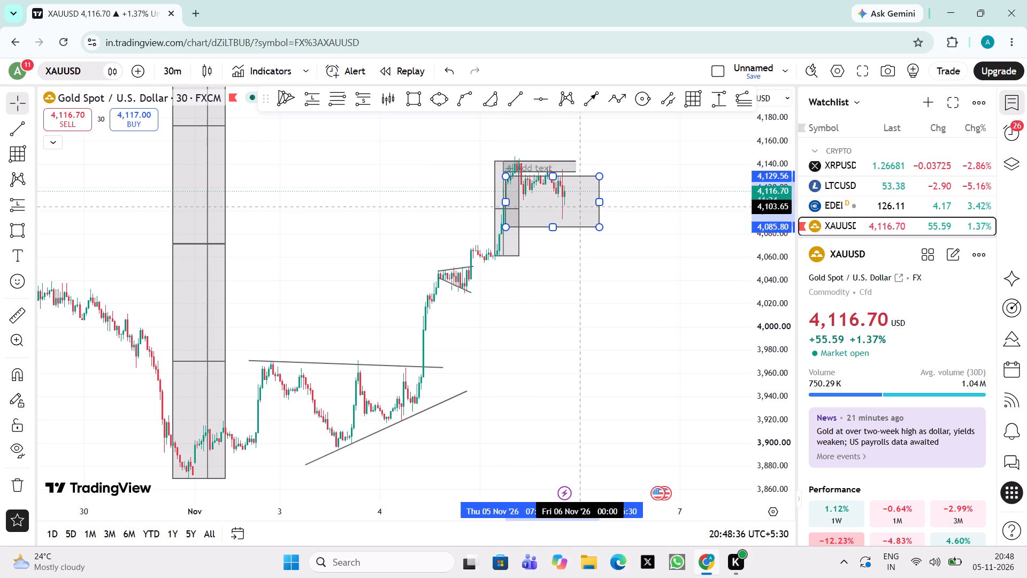
pyautogui.moveTo(580, 207); pyautogui.dragTo(578, 195)
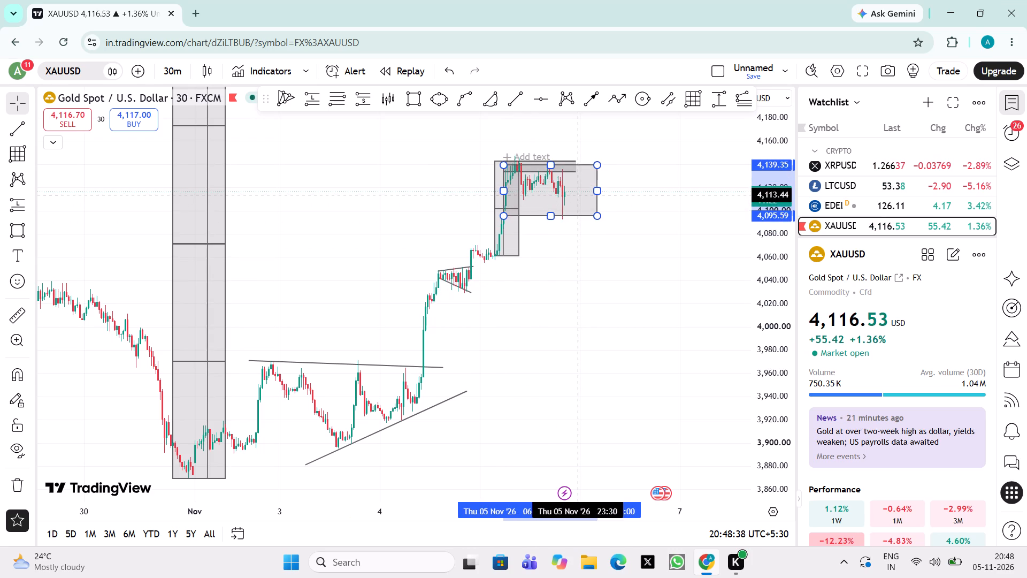
pyautogui.moveTo(578, 195); pyautogui.dragTo(579, 193)
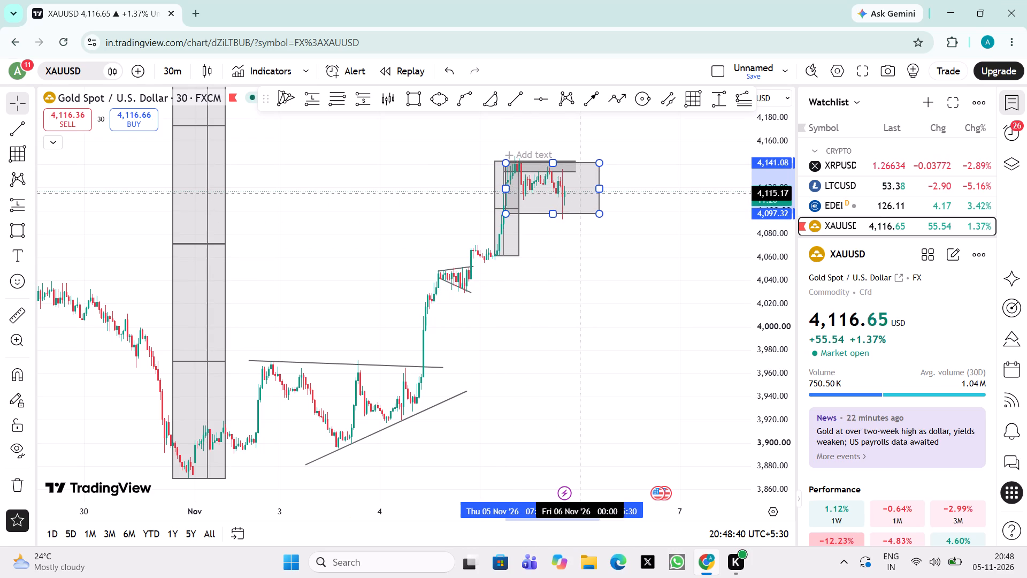
pyautogui.moveTo(579, 193); pyautogui.dragTo(579, 192)
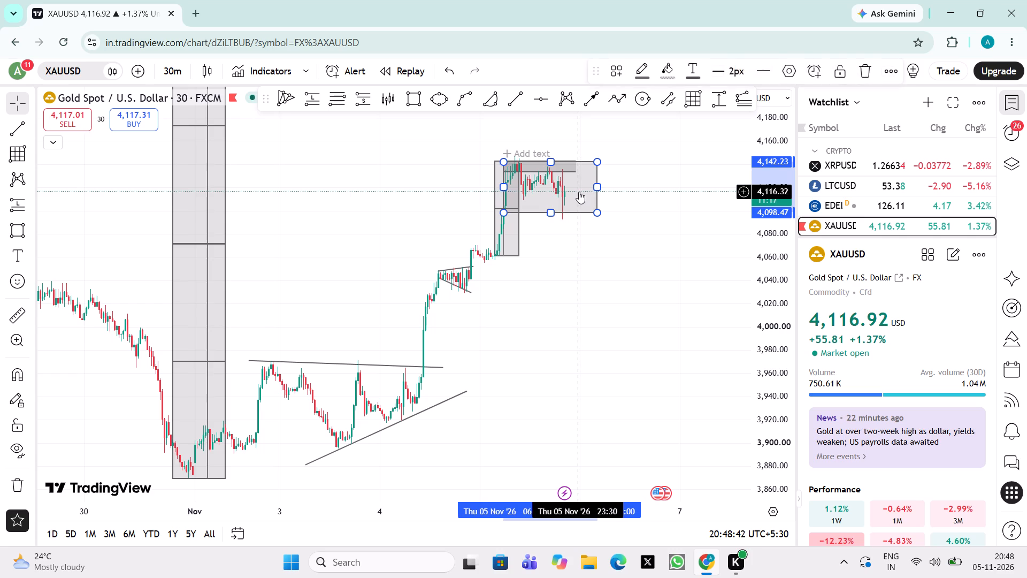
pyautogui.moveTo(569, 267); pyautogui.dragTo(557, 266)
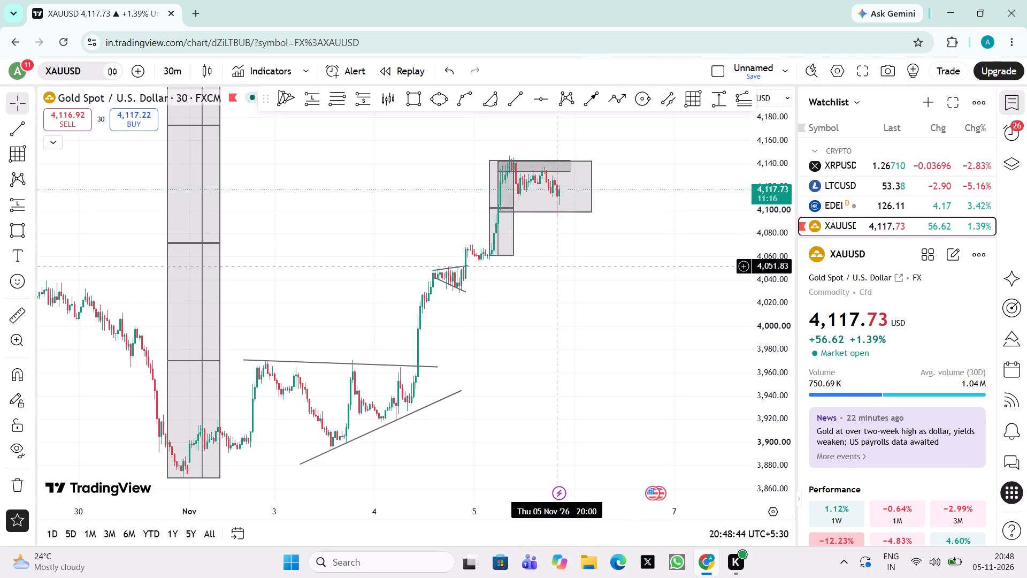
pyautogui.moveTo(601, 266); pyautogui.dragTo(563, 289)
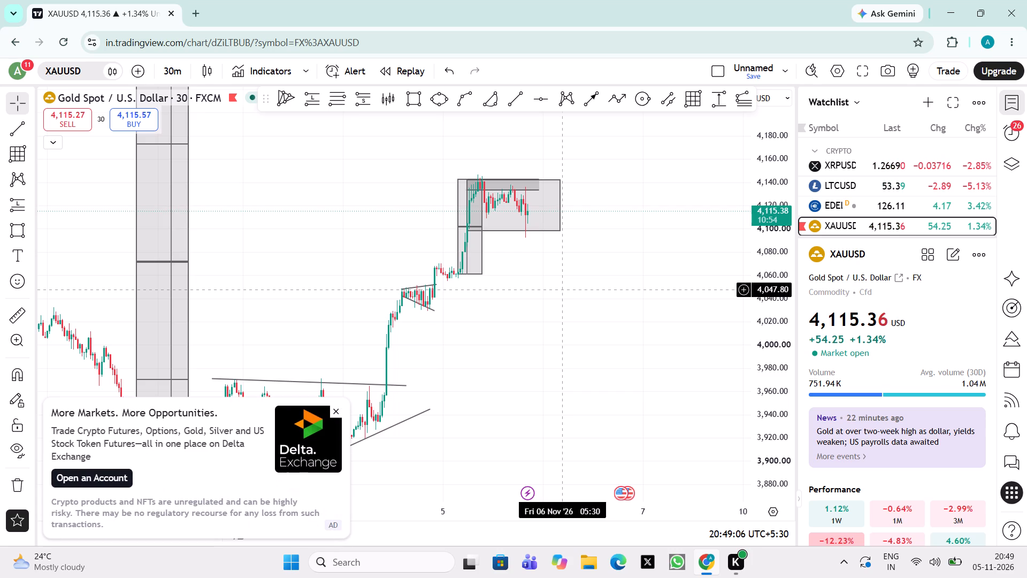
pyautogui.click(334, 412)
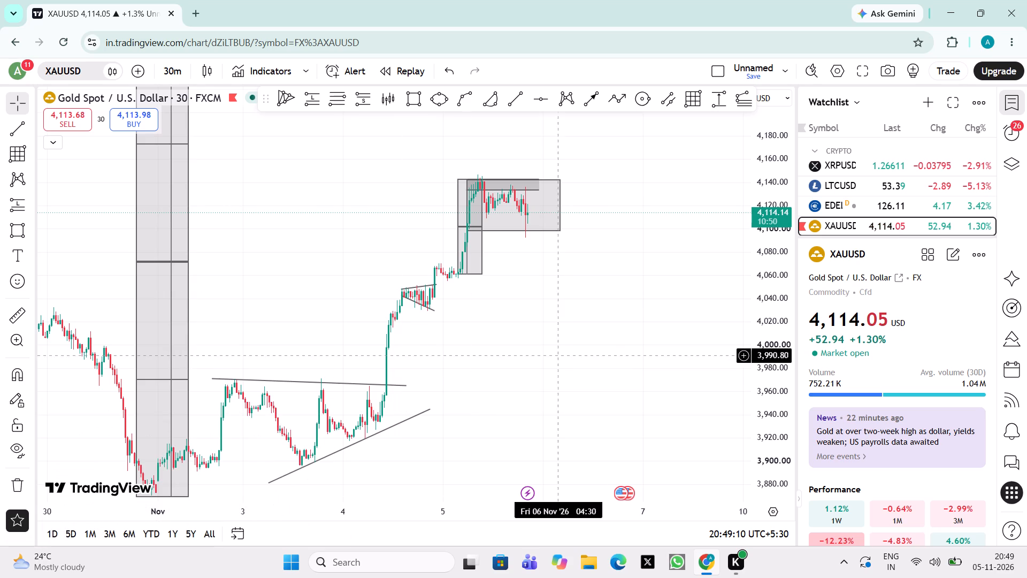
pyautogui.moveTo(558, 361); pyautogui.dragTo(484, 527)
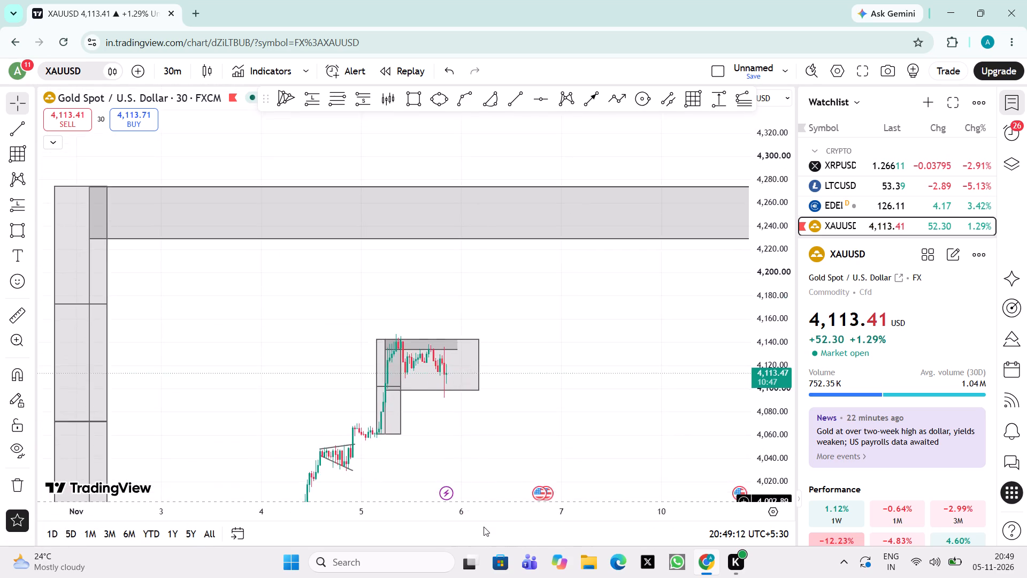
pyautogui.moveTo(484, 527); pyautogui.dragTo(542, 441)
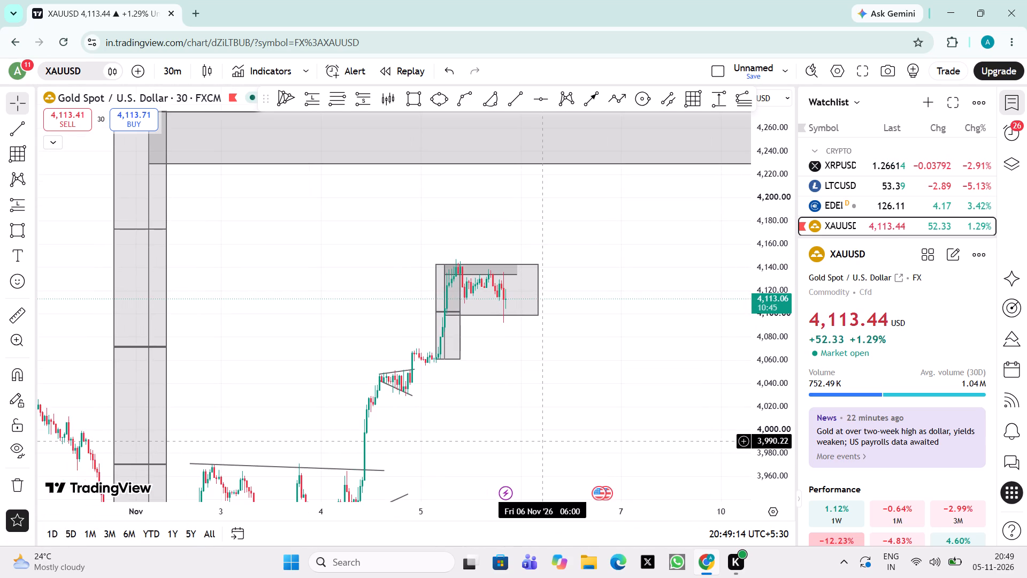
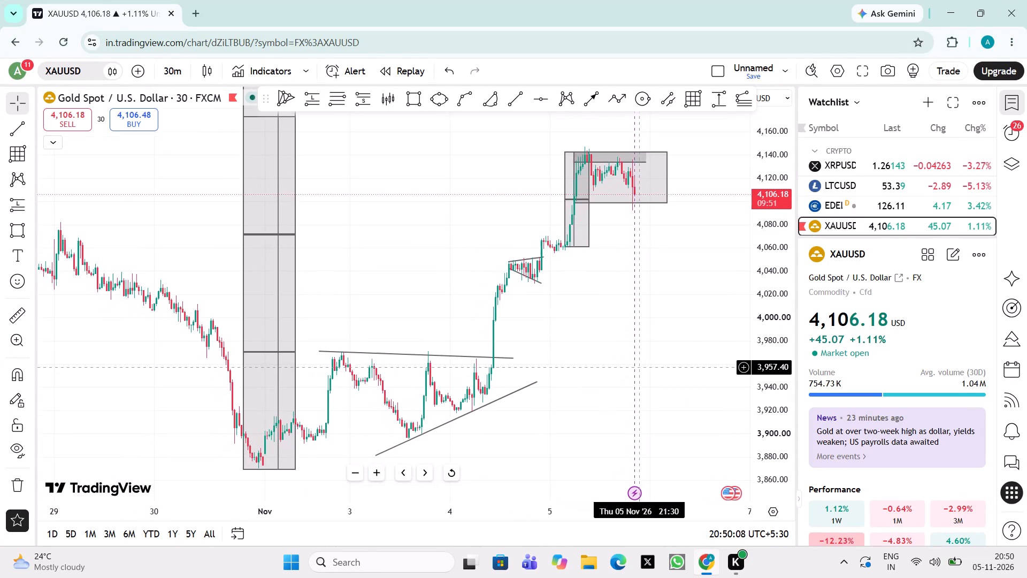
# Nudge the rectangle over the 5 November consolidation so it starts at 06:00 and spans 4,099.62 to 4,143.38.
pyautogui.moveTo(640, 367); pyautogui.dragTo(640, 366)
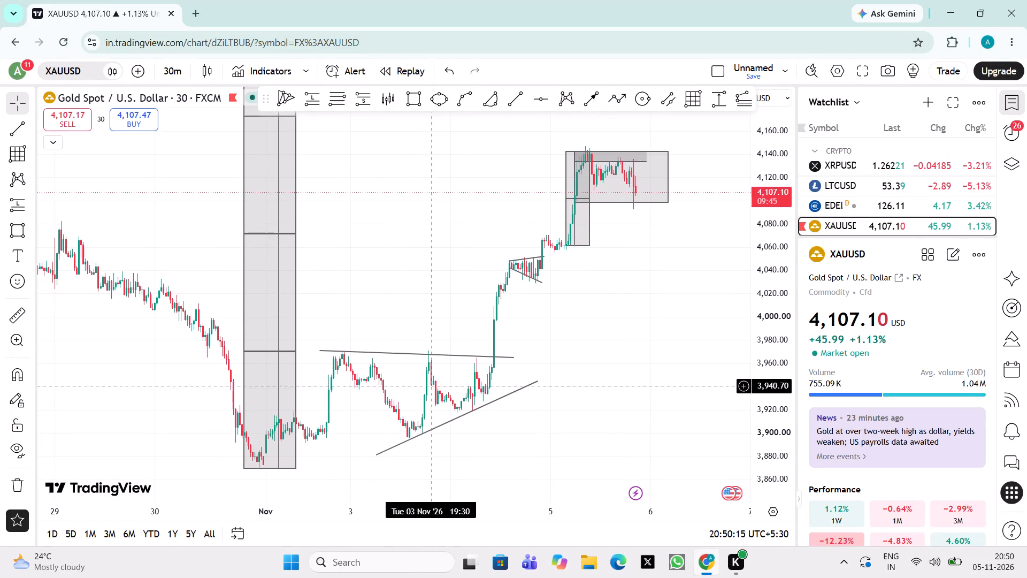
pyautogui.moveTo(646, 336); pyautogui.dragTo(404, 429)
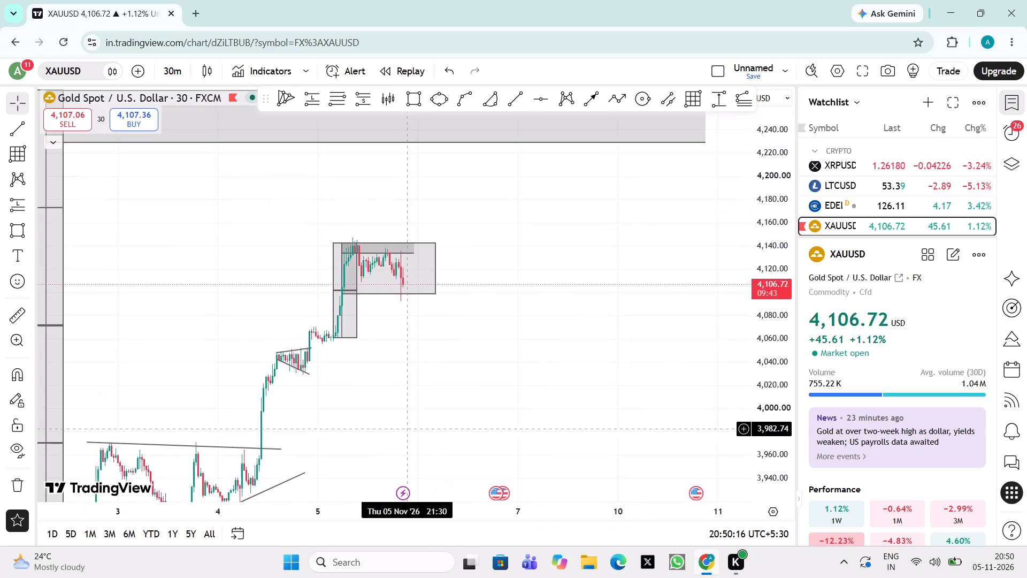
pyautogui.moveTo(404, 429); pyautogui.dragTo(407, 427)
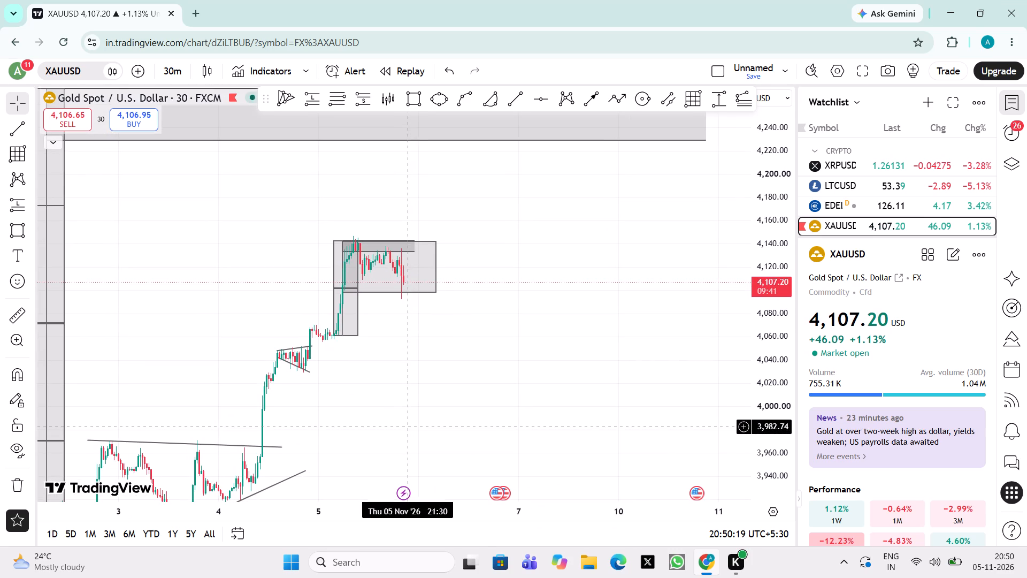
pyautogui.moveTo(407, 427); pyautogui.dragTo(457, 402)
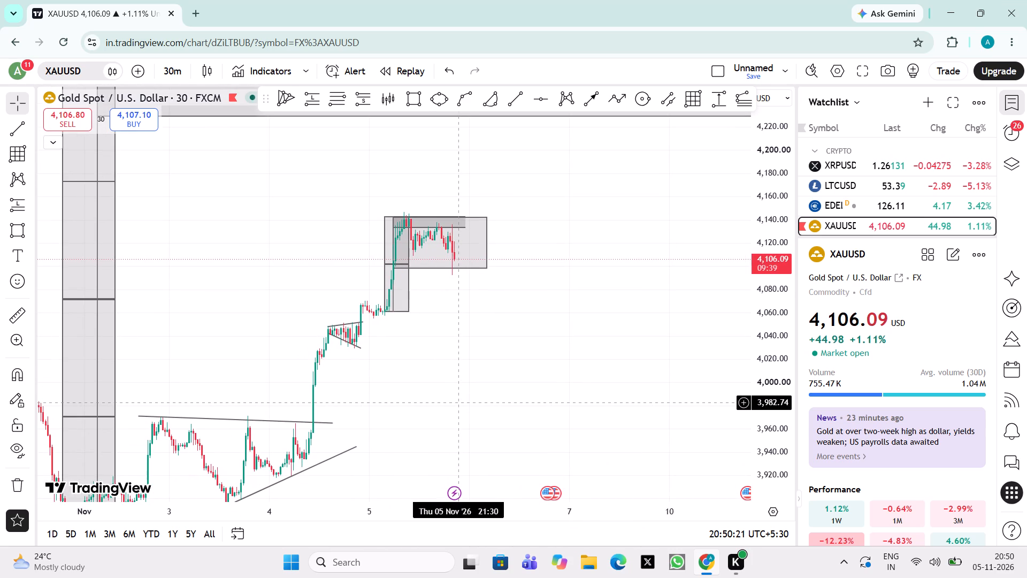
pyautogui.moveTo(457, 402); pyautogui.dragTo(480, 396)
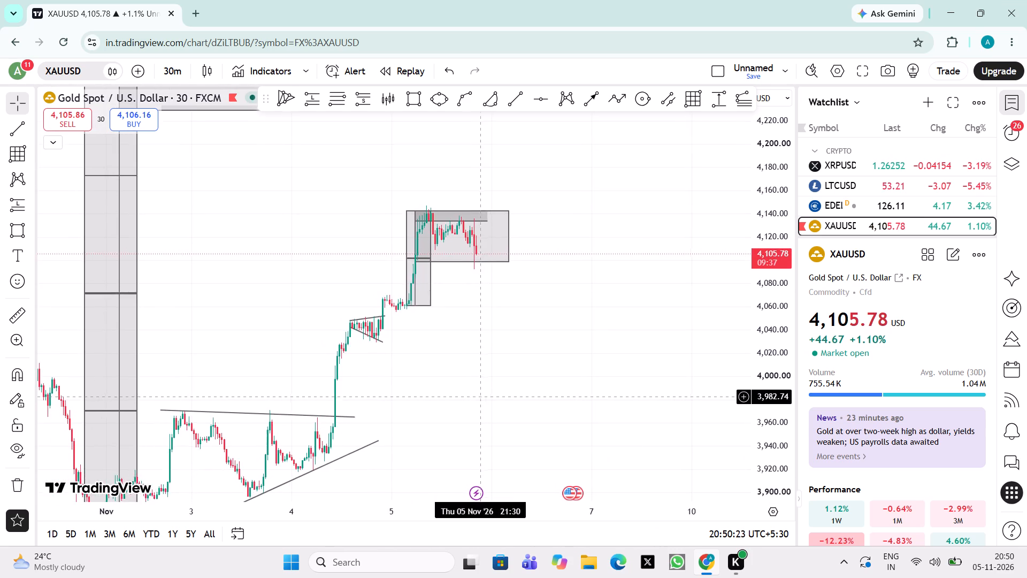
pyautogui.moveTo(480, 396); pyautogui.dragTo(515, 383)
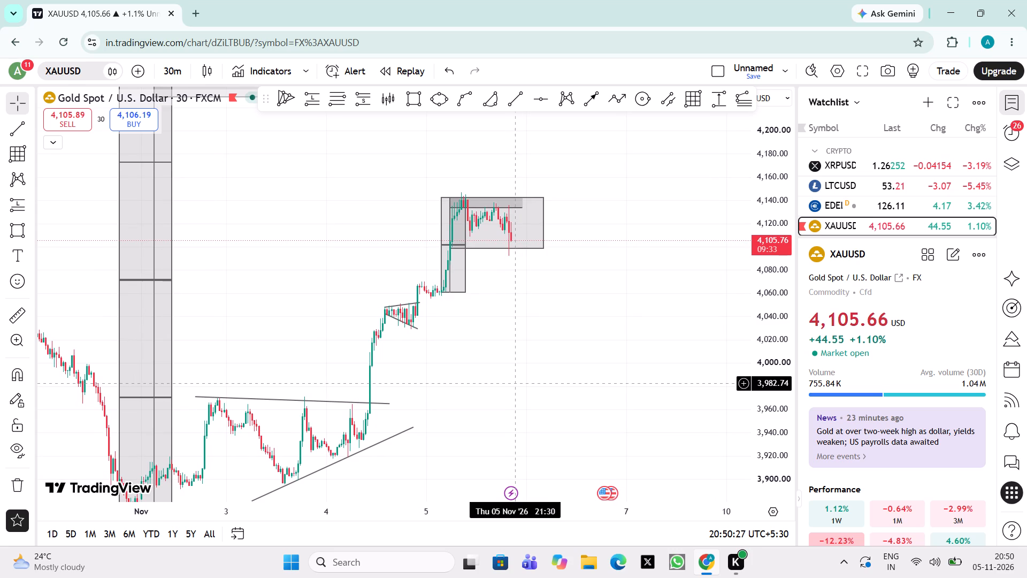
pyautogui.moveTo(515, 383); pyautogui.dragTo(525, 377)
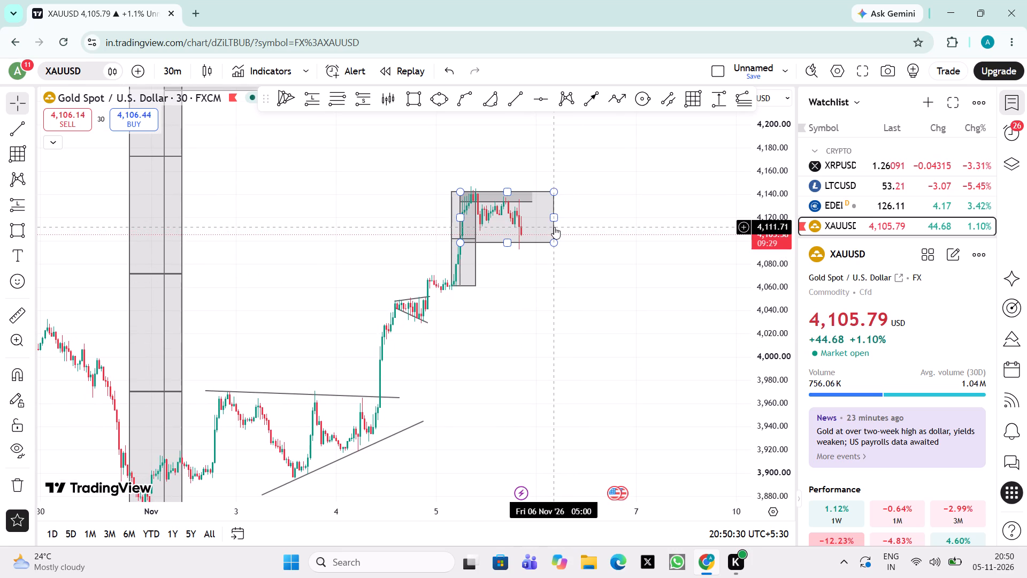
pyautogui.click(554, 227)
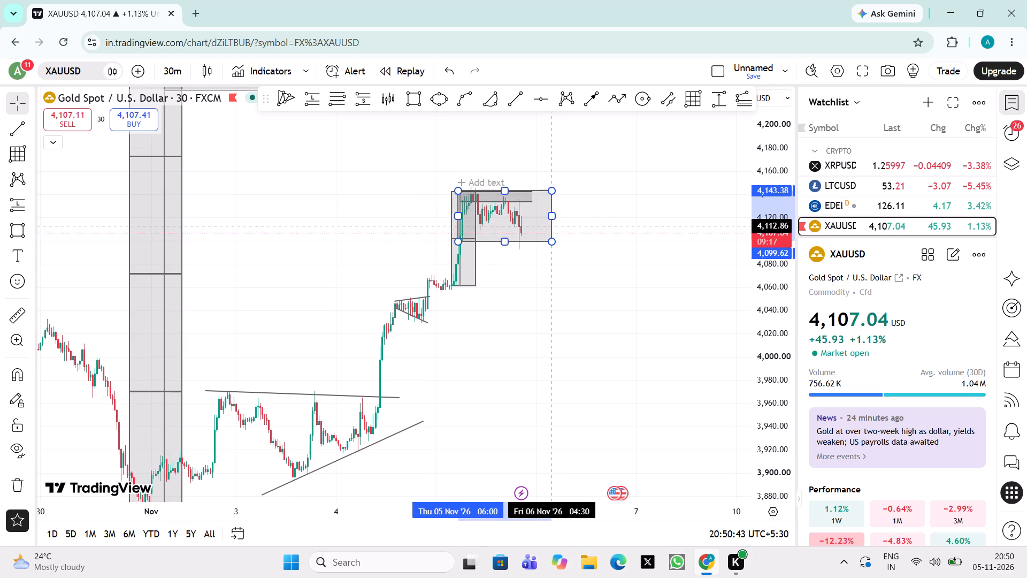
# Examine the 30-minute chart from the 3–4 November consolidation and breakout up to the boxed 5 November consolidation.
pyautogui.moveTo(578, 289); pyautogui.dragTo(549, 297)
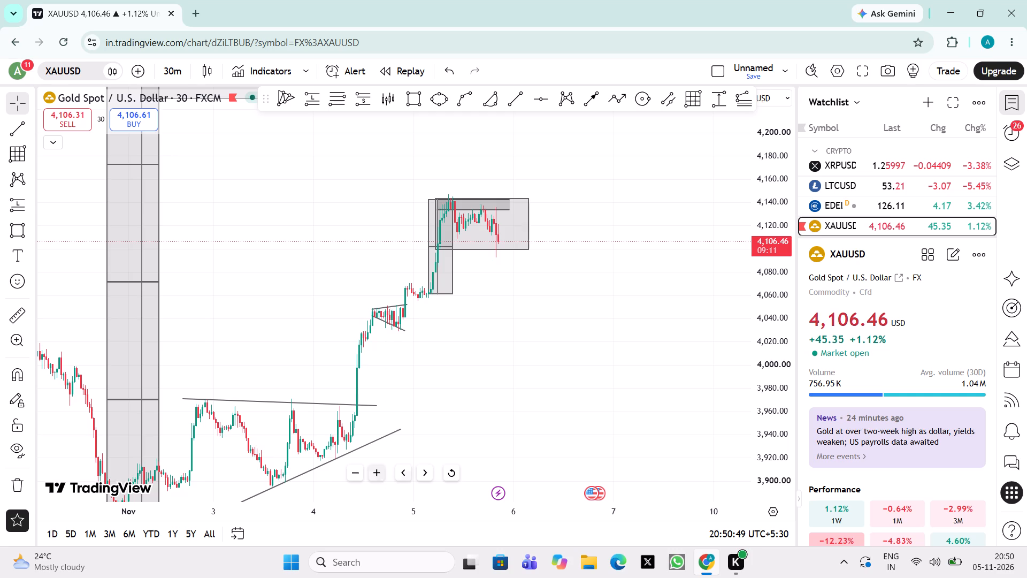
pyautogui.click(451, 474)
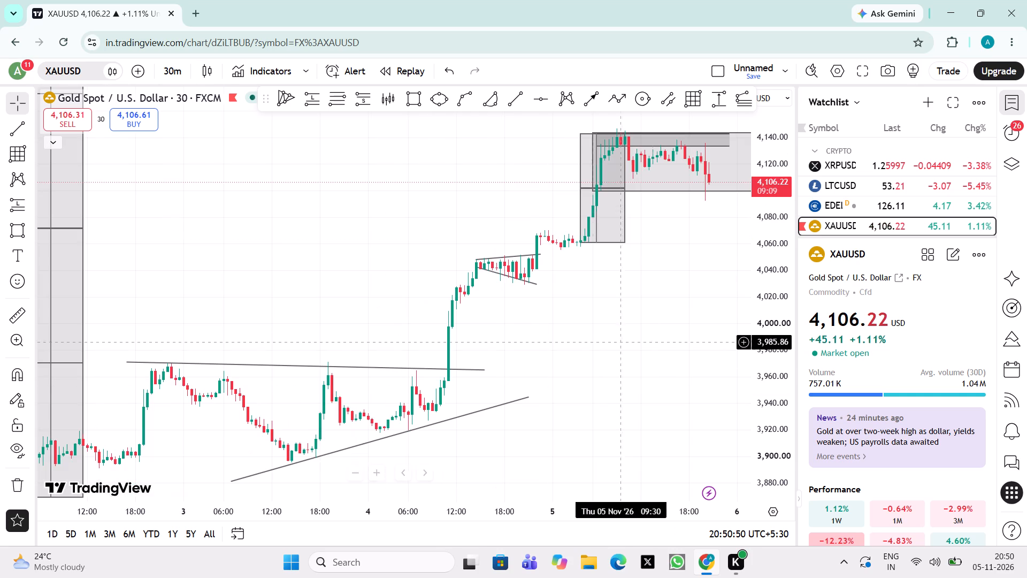
pyautogui.moveTo(676, 336); pyautogui.dragTo(518, 348)
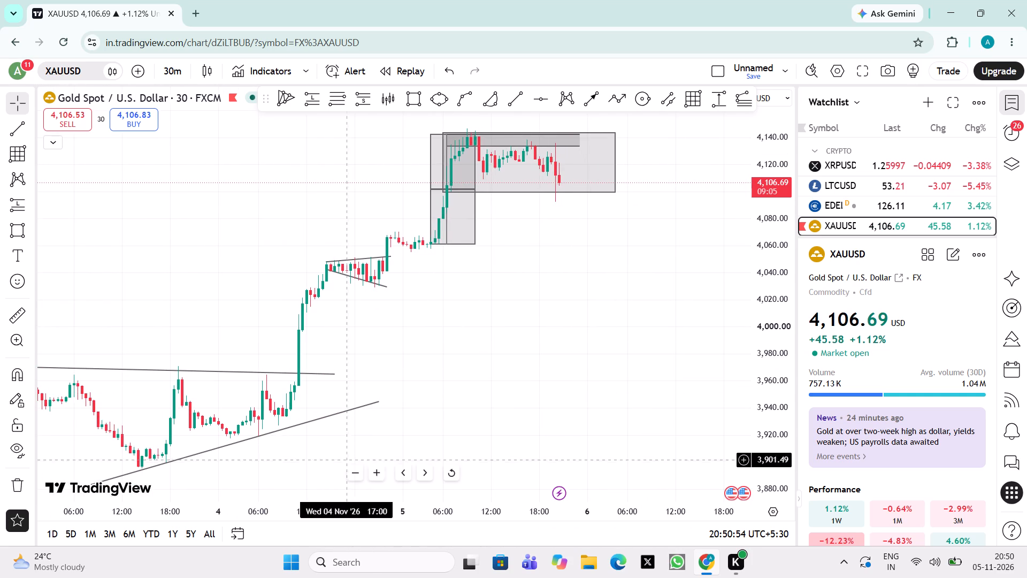
pyautogui.tripleClick(356, 471)
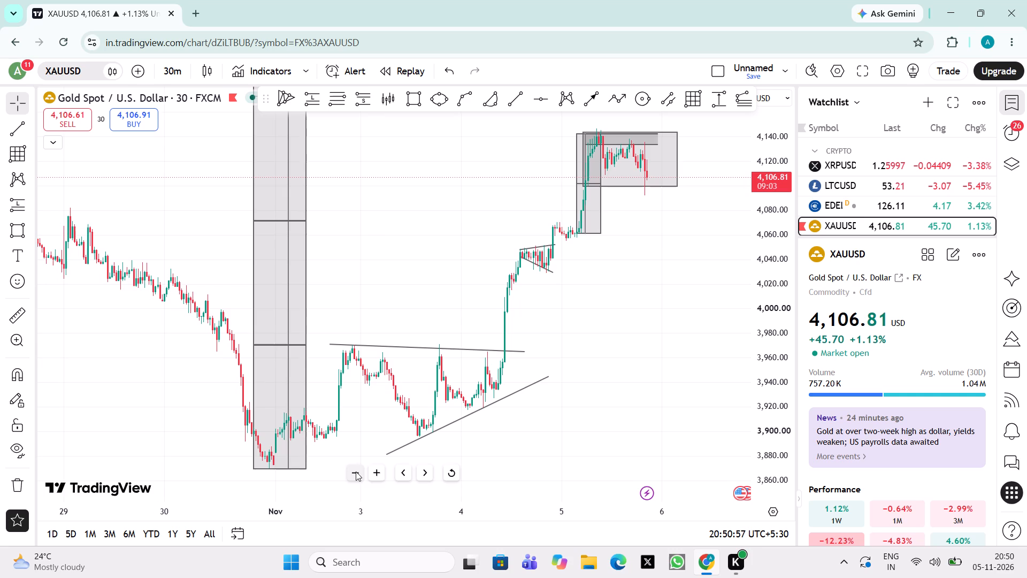
pyautogui.moveTo(662, 276); pyautogui.dragTo(482, 368)
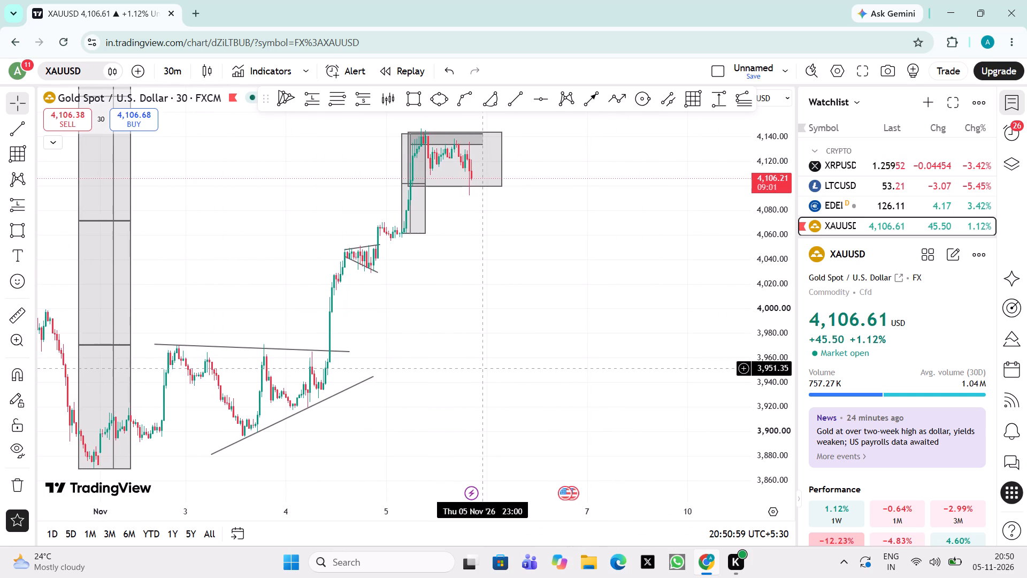
pyautogui.moveTo(482, 368); pyautogui.dragTo(486, 365)
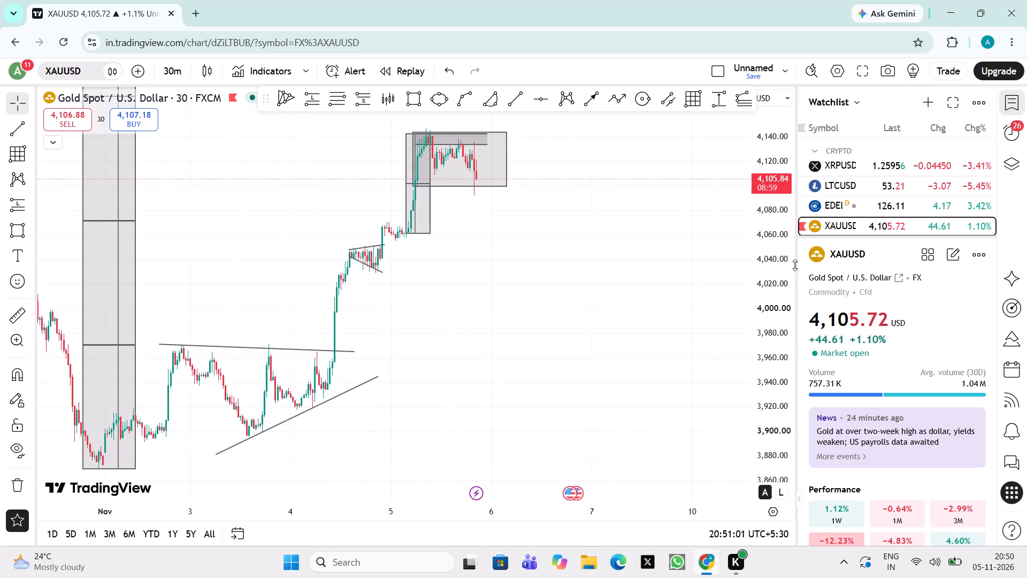
pyautogui.moveTo(769, 274); pyautogui.dragTo(769, 302)
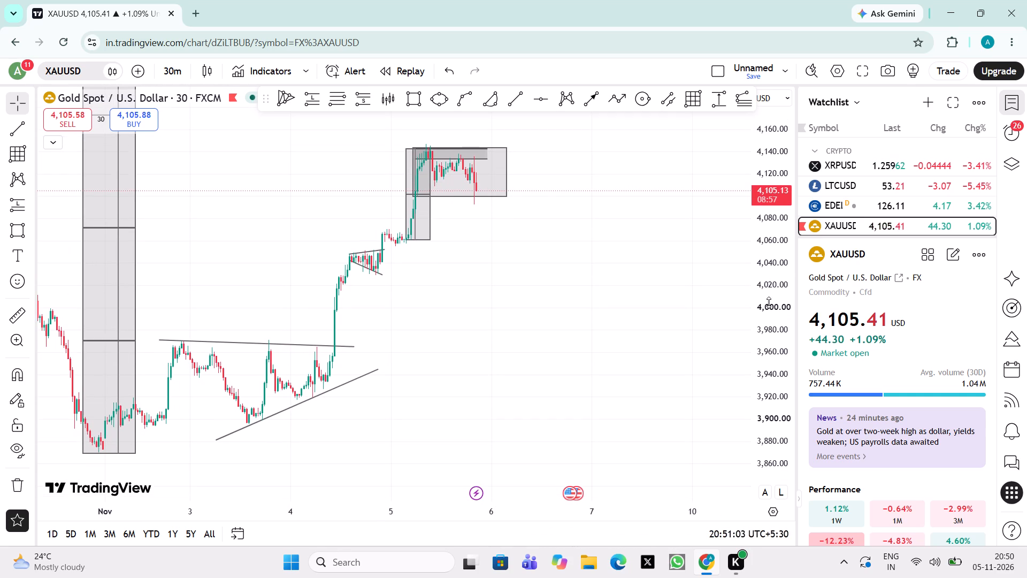
pyautogui.moveTo(626, 296); pyautogui.dragTo(653, 299)
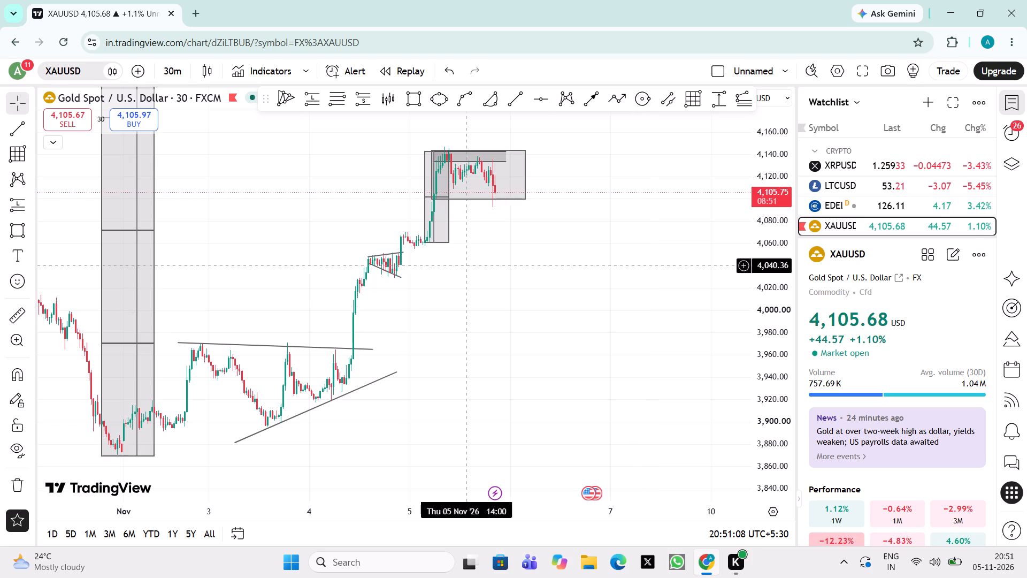
# Switch the chart interval to 15 minutes.
pyautogui.click(172, 78)
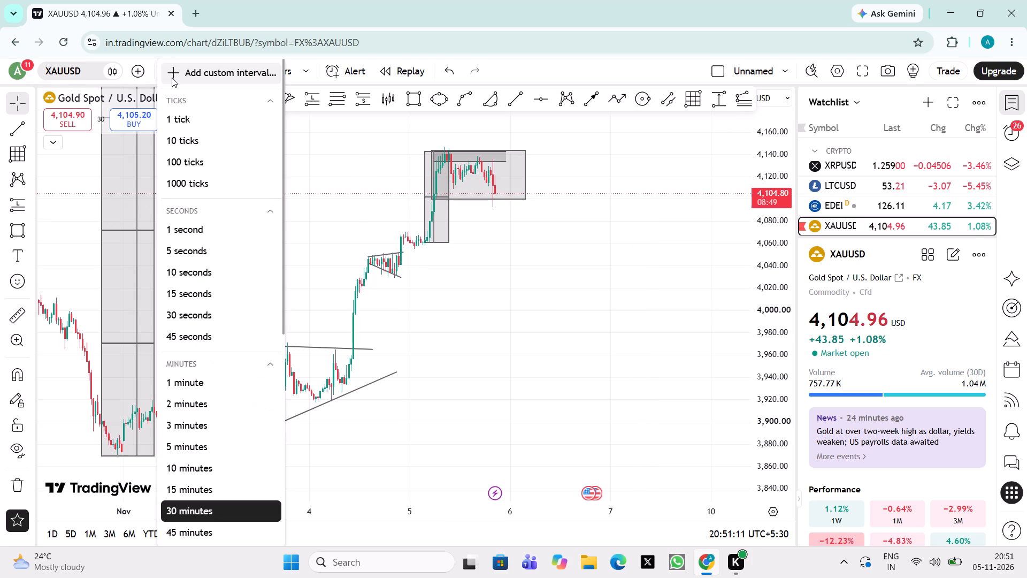
pyautogui.click(185, 498)
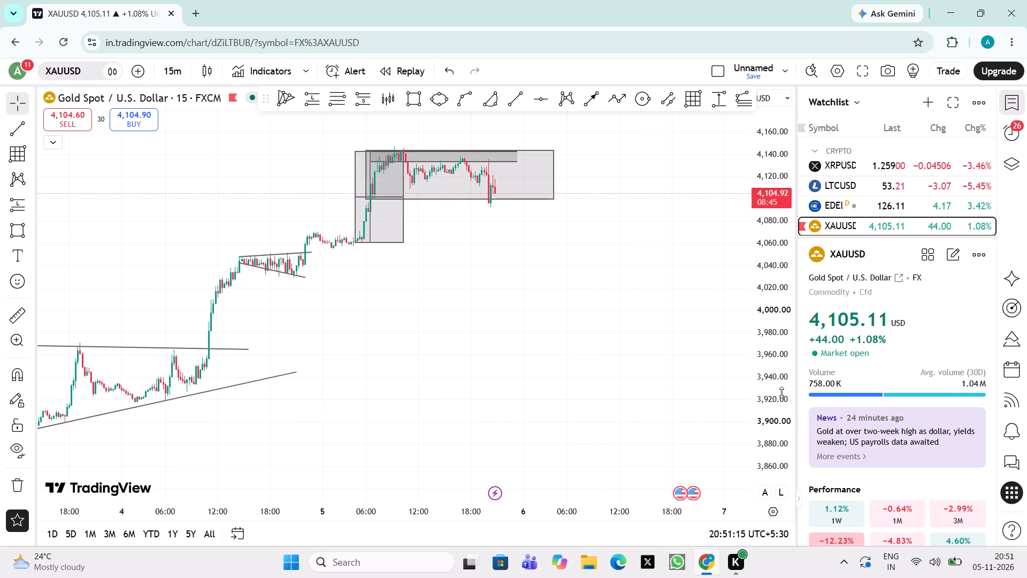
# Compare the boxed 5 November consolidation with the small 4 November wedge and the 3–4 November trend-line pattern on the 15-minute chart.
pyautogui.moveTo(781, 392); pyautogui.dragTo(796, 255)
pyautogui.moveTo(550, 297); pyautogui.dragTo(738, 277)
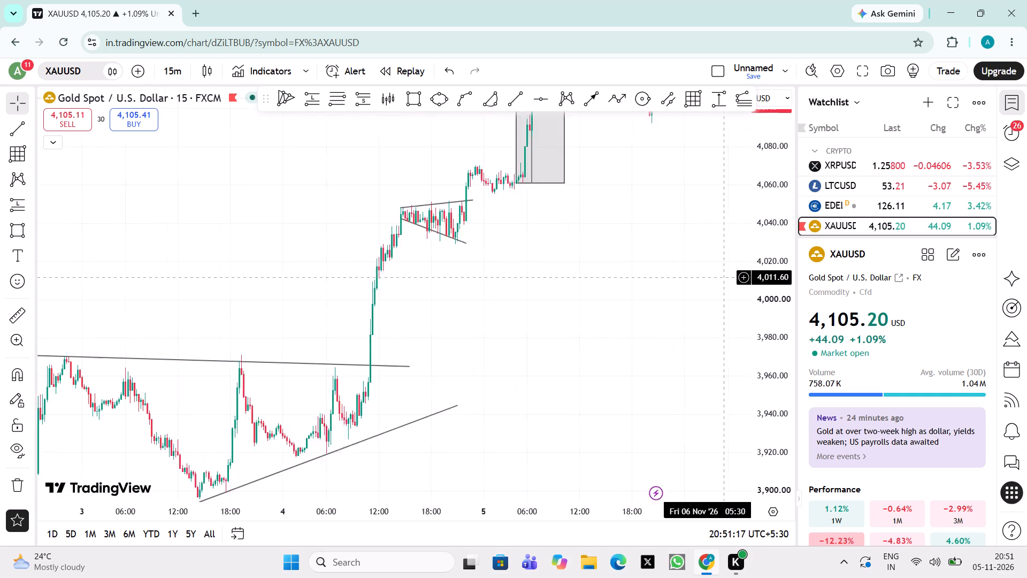
pyautogui.moveTo(738, 277); pyautogui.dragTo(742, 288)
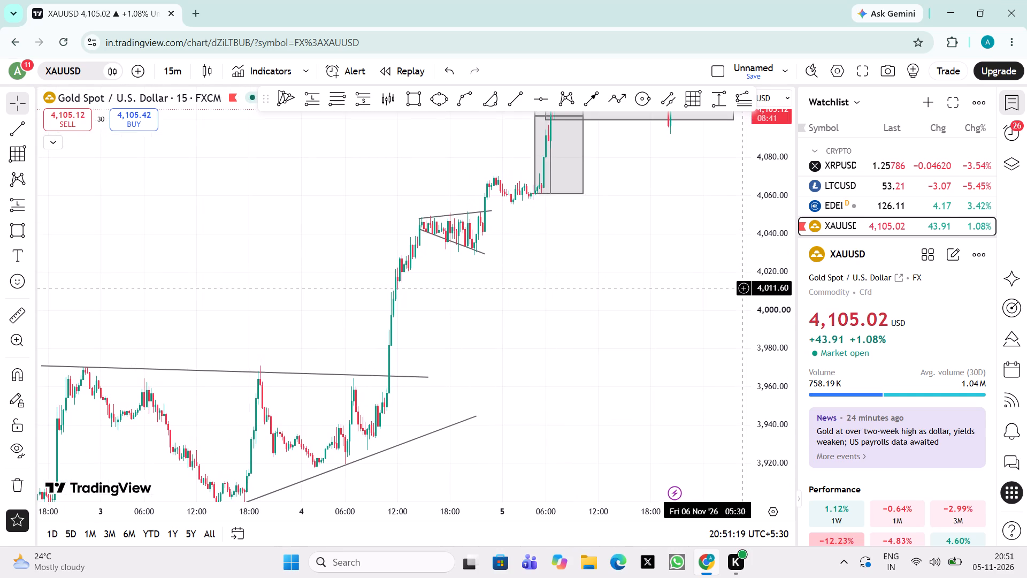
pyautogui.moveTo(742, 288); pyautogui.dragTo(742, 291)
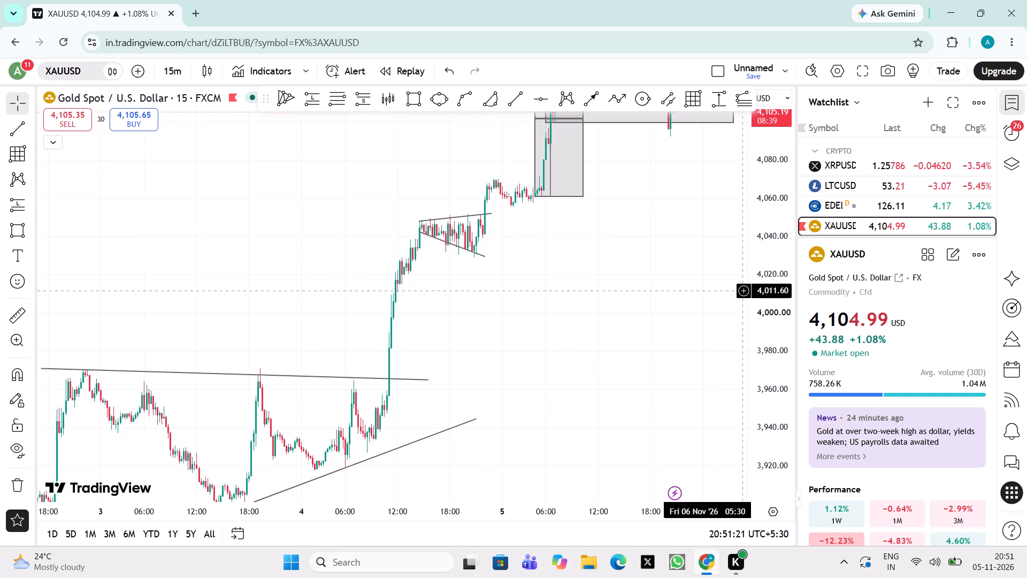
pyautogui.moveTo(742, 291); pyautogui.dragTo(526, 383)
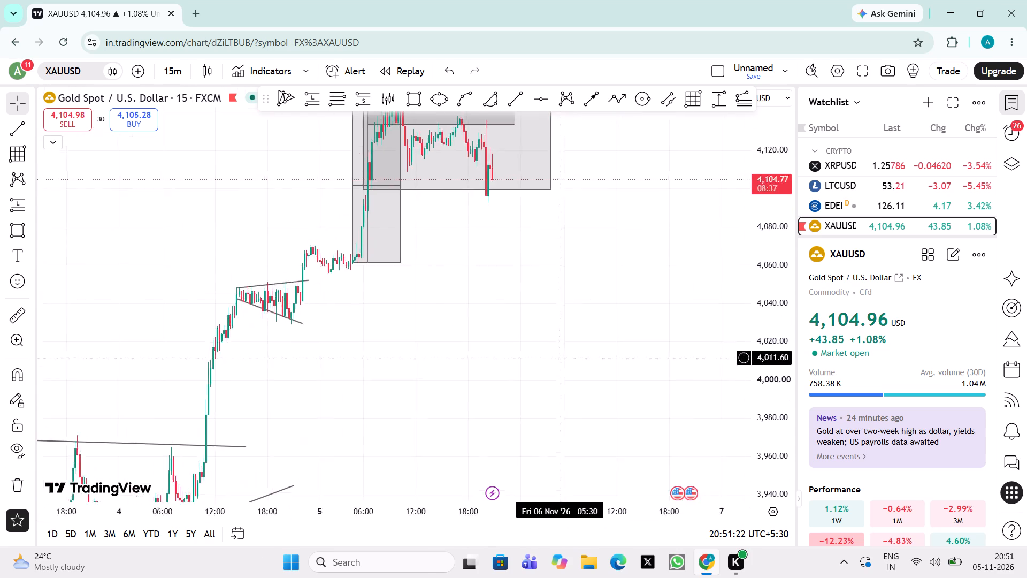
pyautogui.moveTo(526, 383); pyautogui.dragTo(661, 308)
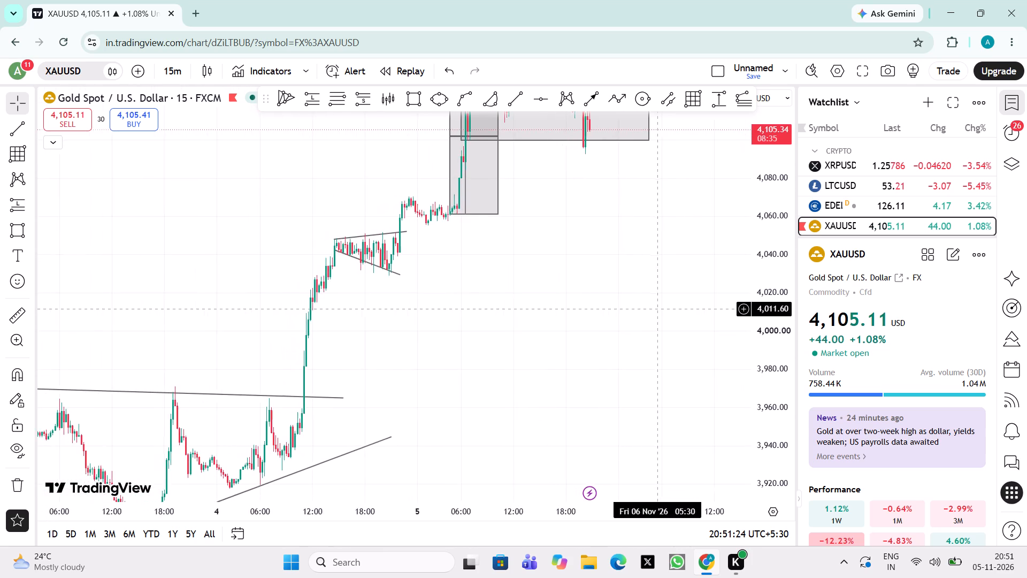
pyautogui.moveTo(661, 308); pyautogui.dragTo(622, 314)
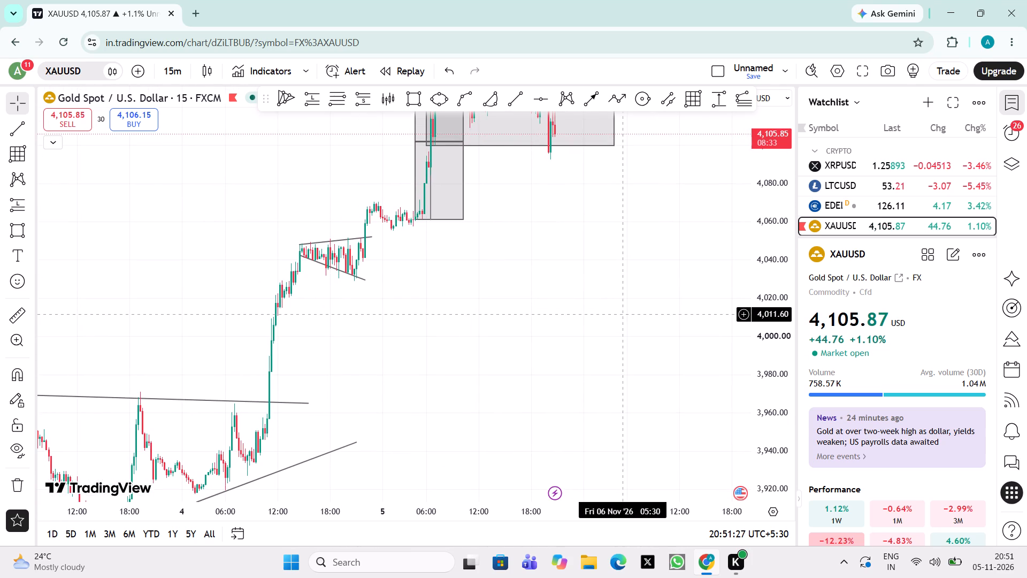
pyautogui.moveTo(622, 314); pyautogui.dragTo(586, 373)
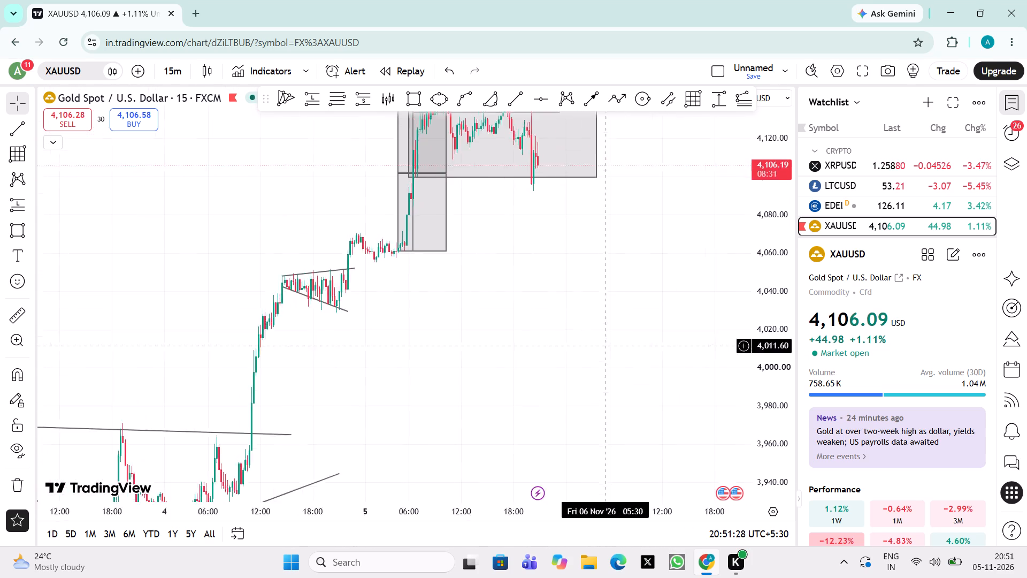
pyautogui.moveTo(586, 373); pyautogui.dragTo(527, 433)
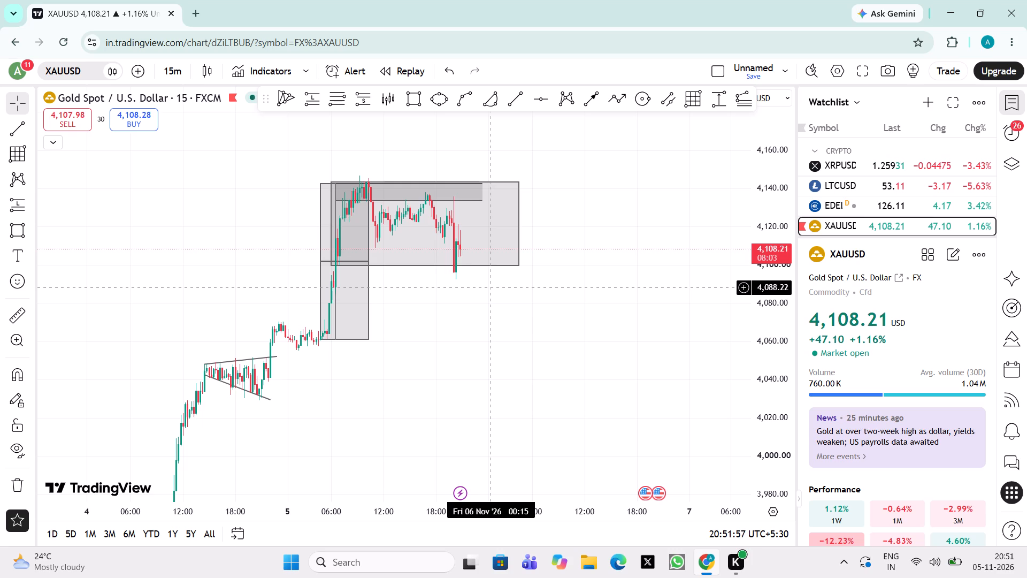
pyautogui.moveTo(485, 301); pyautogui.dragTo(489, 415)
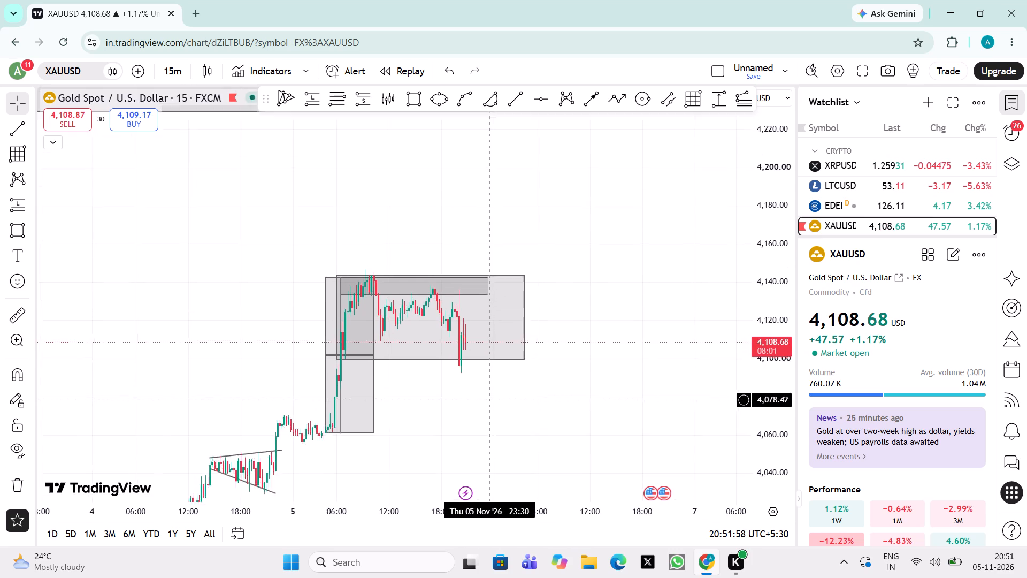
pyautogui.moveTo(489, 415); pyautogui.dragTo(375, 438)
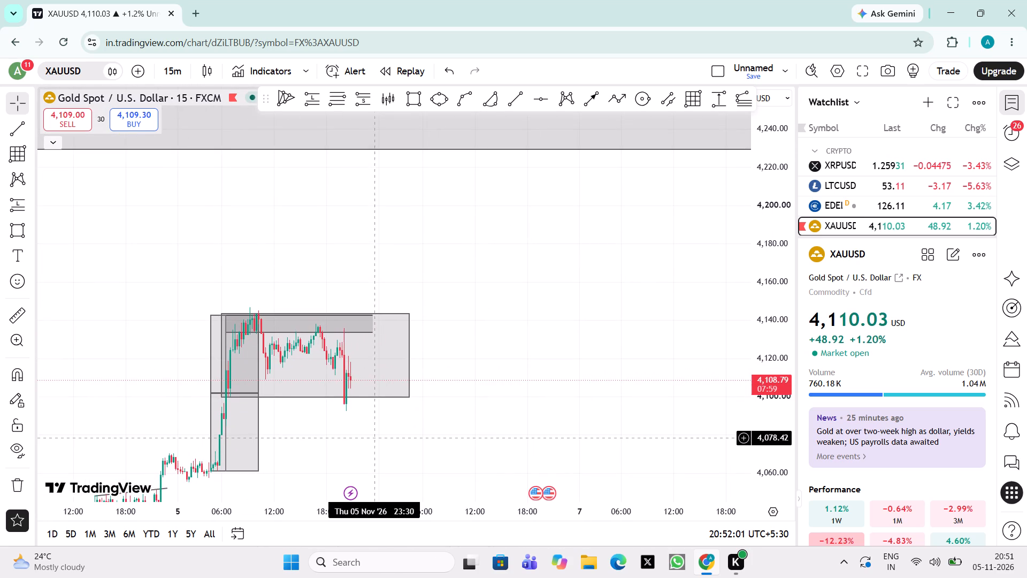
pyautogui.moveTo(375, 438); pyautogui.dragTo(495, 376)
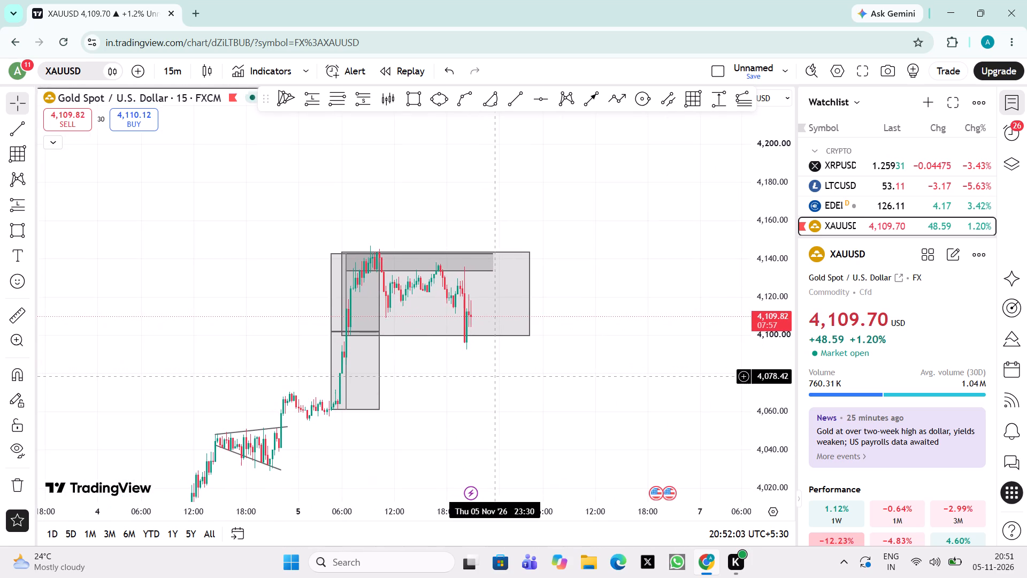
pyautogui.moveTo(495, 376); pyautogui.dragTo(553, 324)
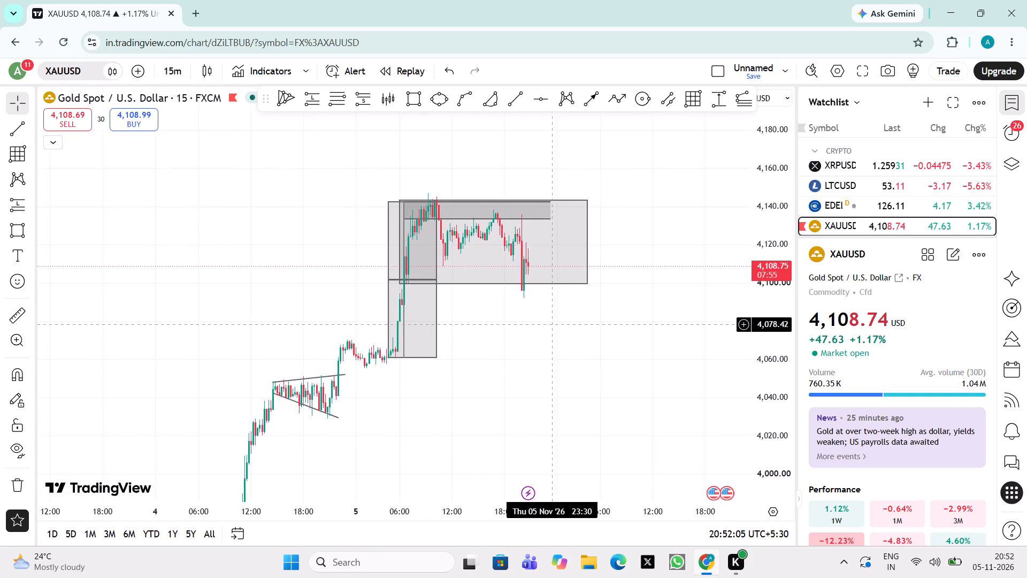
pyautogui.moveTo(553, 324); pyautogui.dragTo(668, 211)
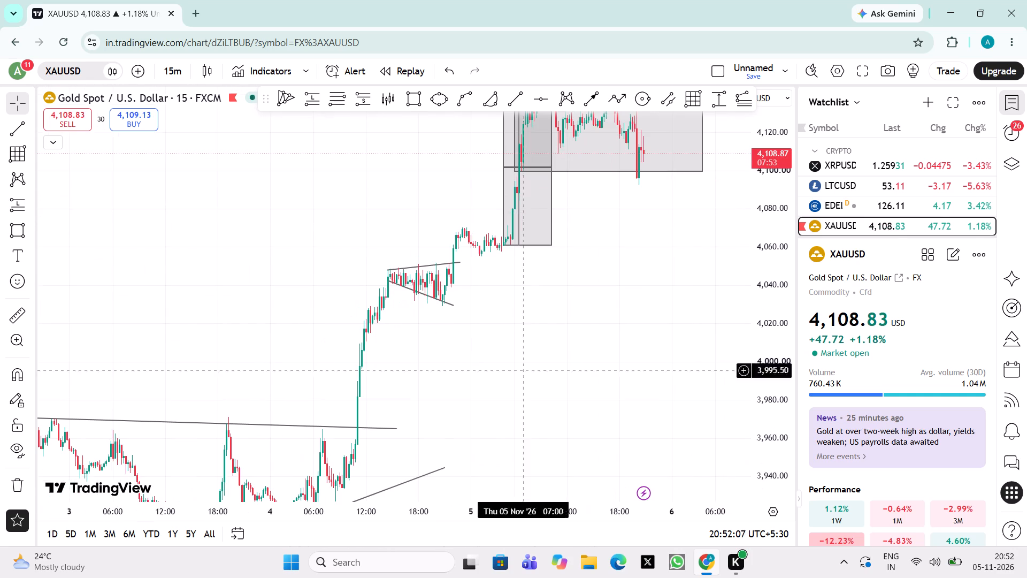
pyautogui.moveTo(500, 457); pyautogui.dragTo(576, 387)
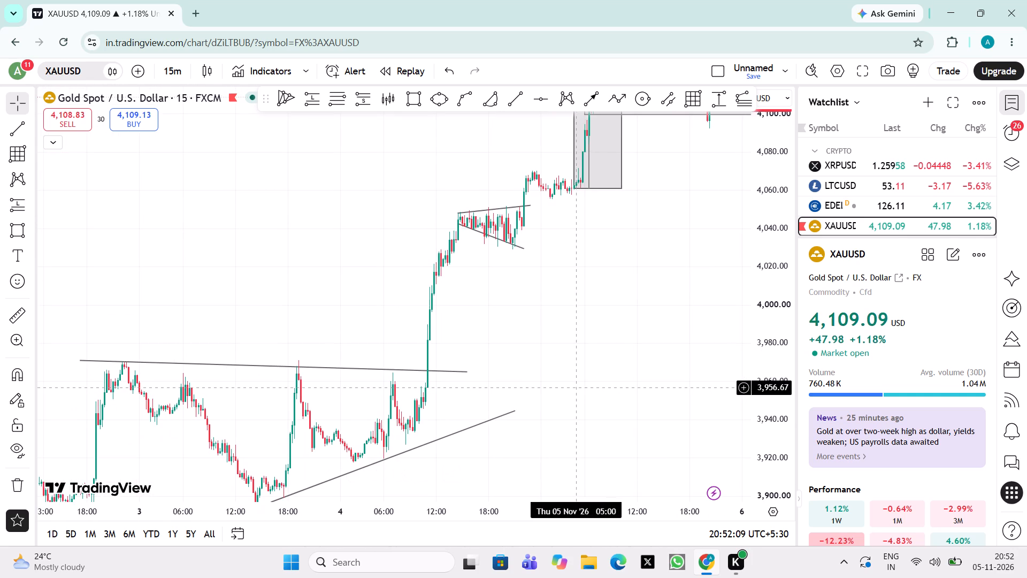
pyautogui.moveTo(688, 269); pyautogui.dragTo(483, 430)
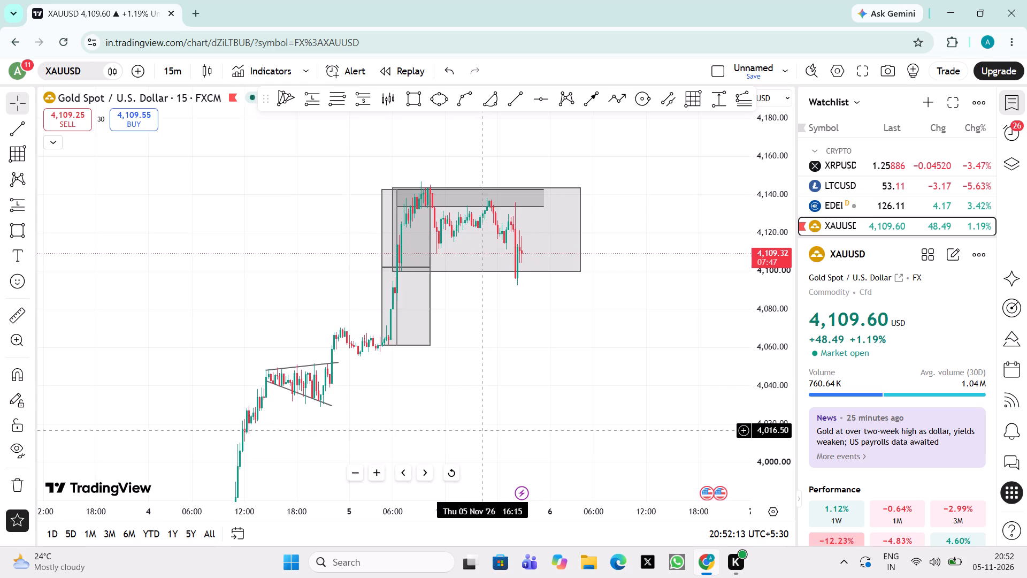
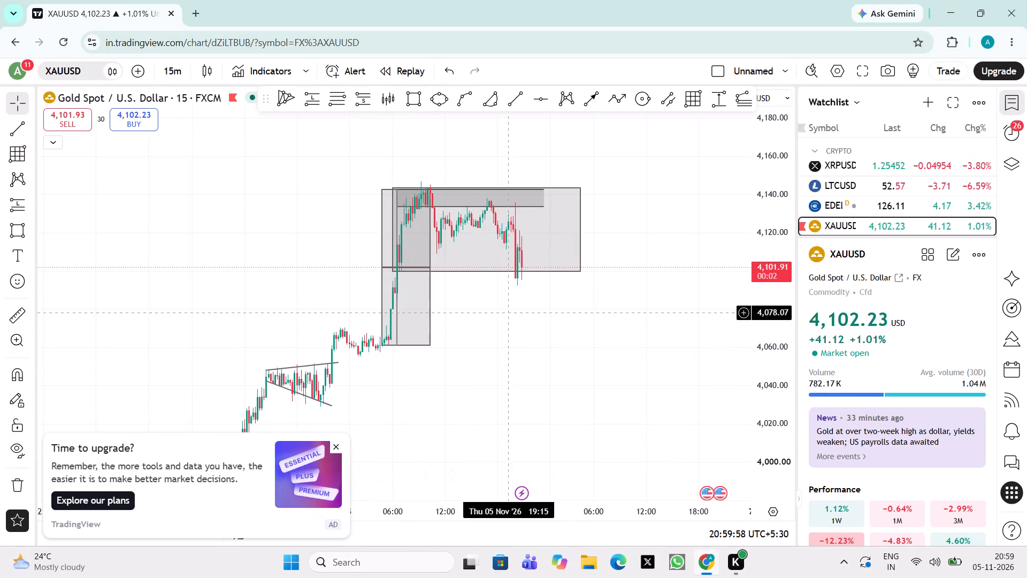
# Shift the large rectangle over the 5 November consolidation slightly up and earlier, starting at 05:30 and spanning 4,101.37 to 4,145.13.
pyautogui.moveTo(580, 254); pyautogui.dragTo(576, 250)
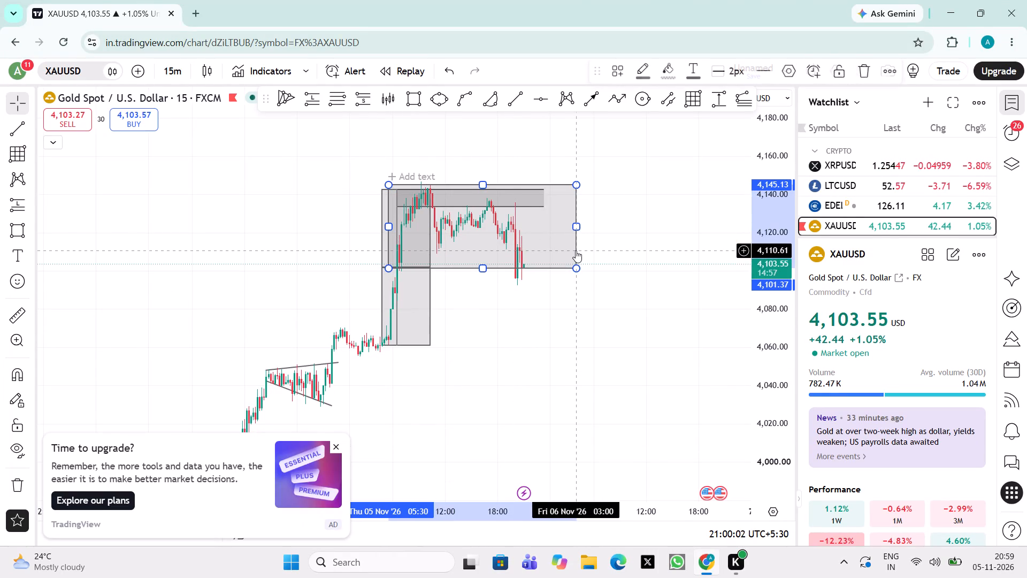
pyautogui.moveTo(576, 307); pyautogui.dragTo(575, 333)
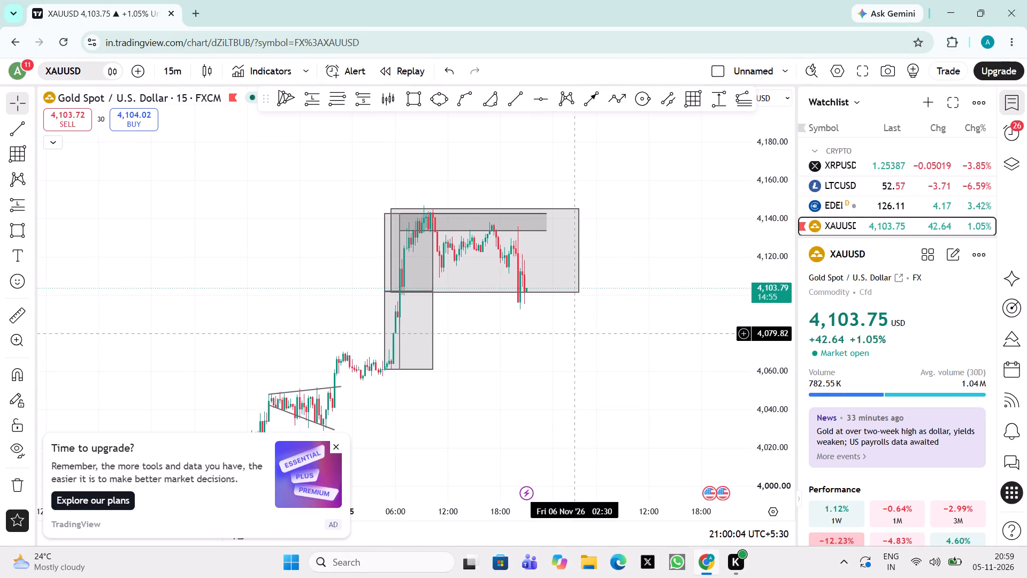
pyautogui.click(579, 264)
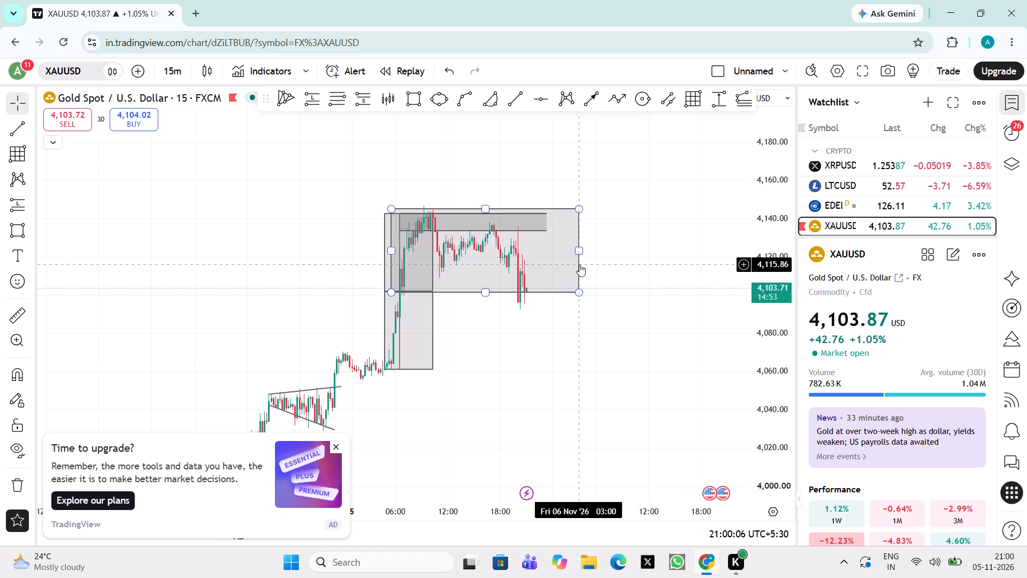
pyautogui.click(659, 210)
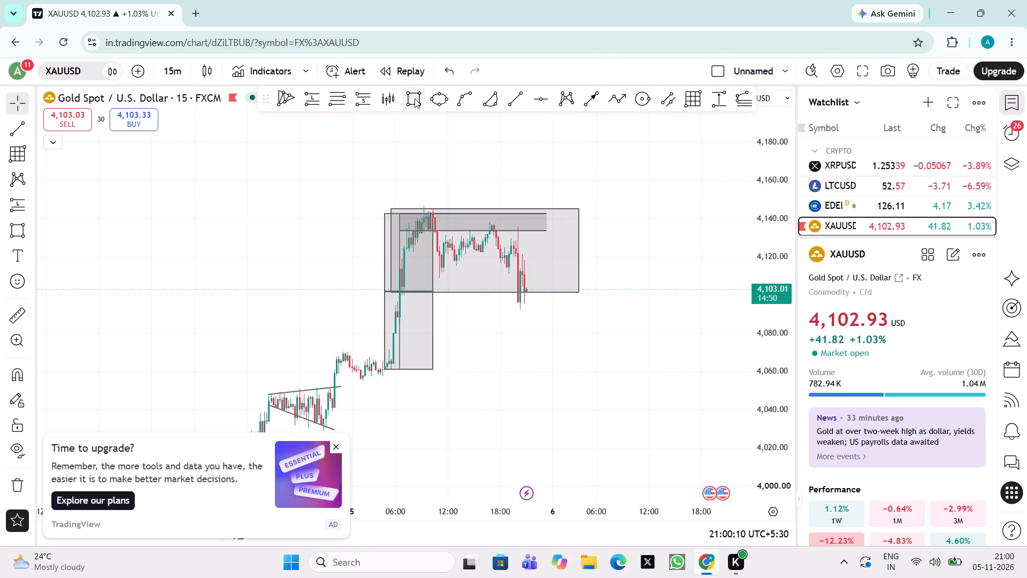
# Draw a rectangle around the first pullback from the 5 November high, starting at 09:45 and spanning 4,145.25 down to about 4,110.
pyautogui.click(415, 98)
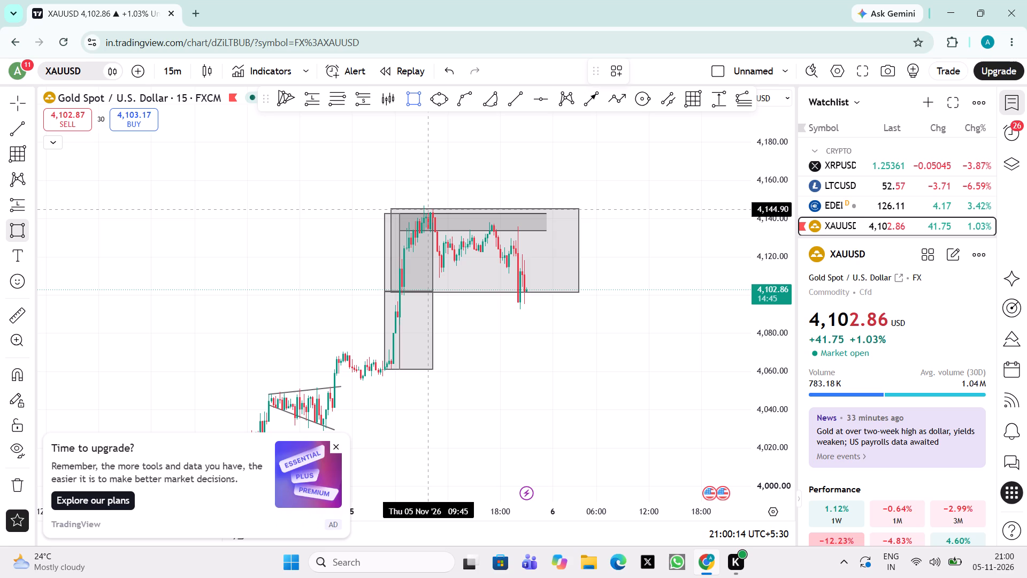
pyautogui.moveTo(428, 208); pyautogui.dragTo(443, 235)
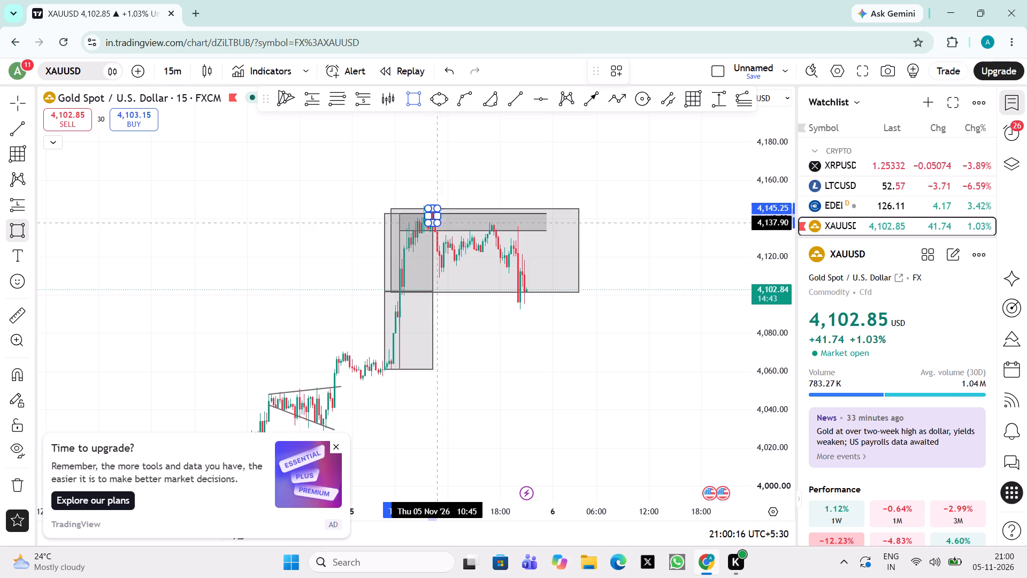
pyautogui.moveTo(443, 235); pyautogui.dragTo(482, 278)
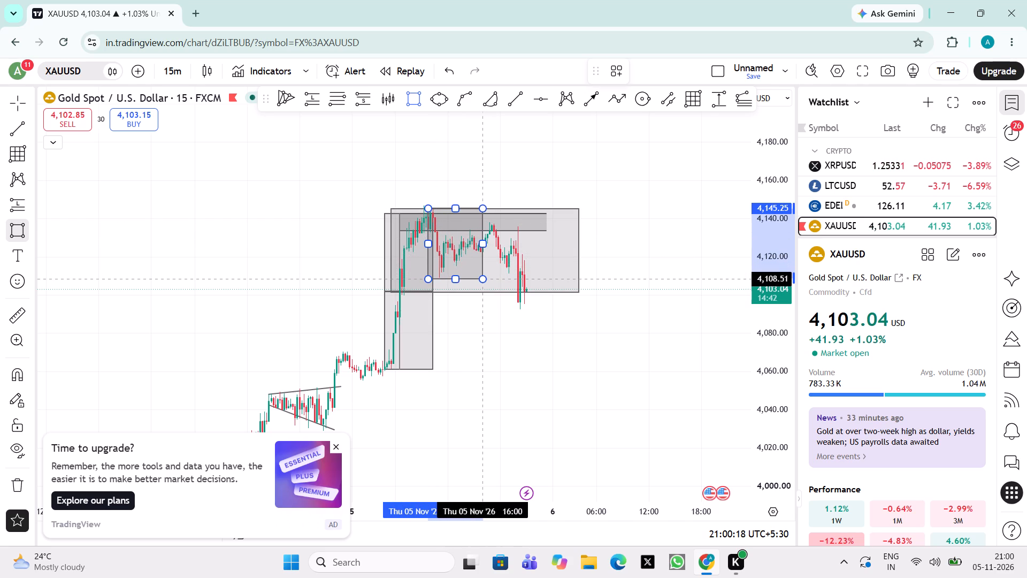
pyautogui.moveTo(482, 278); pyautogui.dragTo(480, 277)
pyautogui.moveTo(480, 277); pyautogui.dragTo(474, 272)
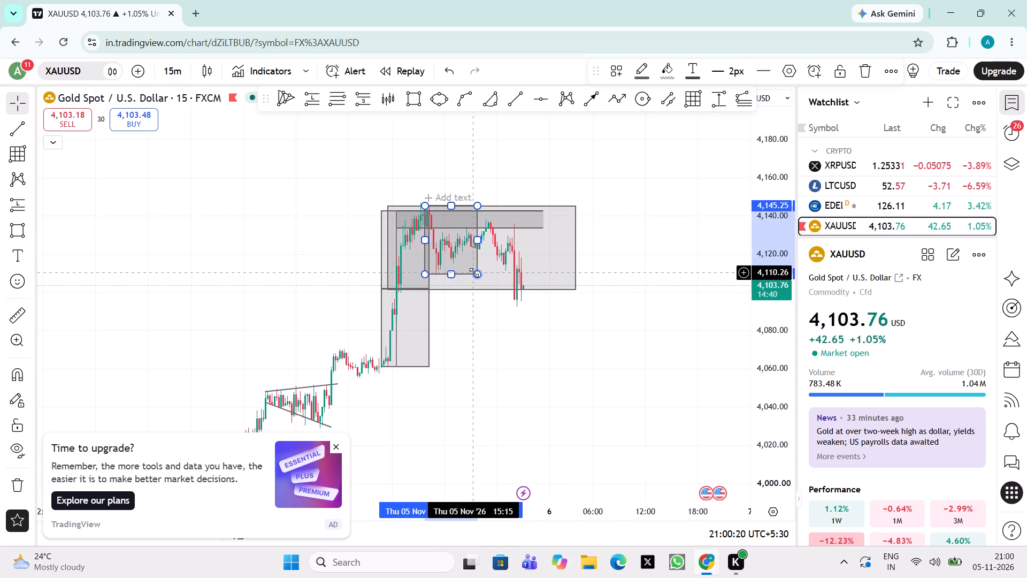
# Move the small pullback rectangle onto the second drop late on 5 November, spanning 4,100.82 to 4,136.50.
pyautogui.moveTo(476, 264); pyautogui.dragTo(531, 279)
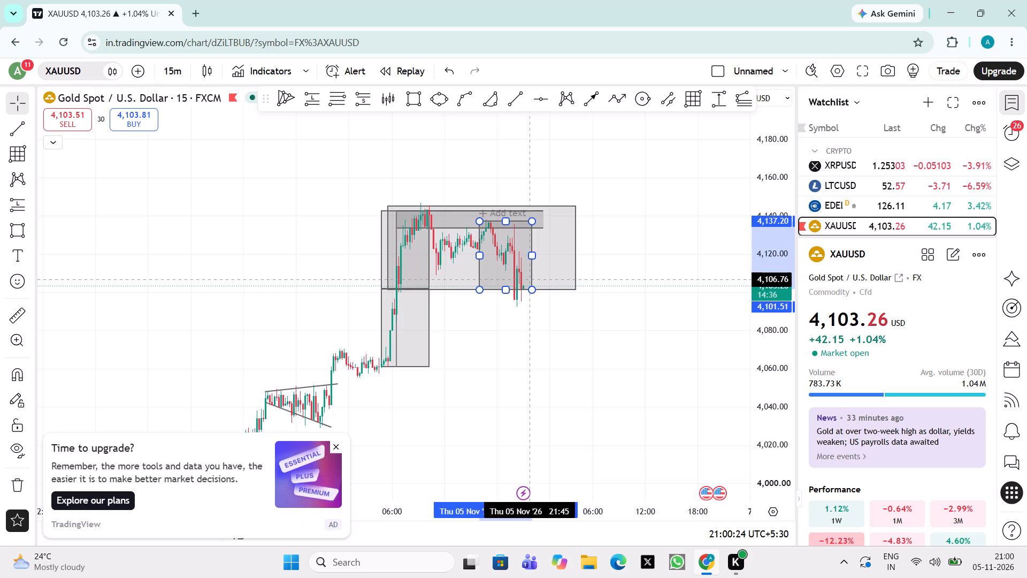
pyautogui.moveTo(531, 279); pyautogui.dragTo(533, 280)
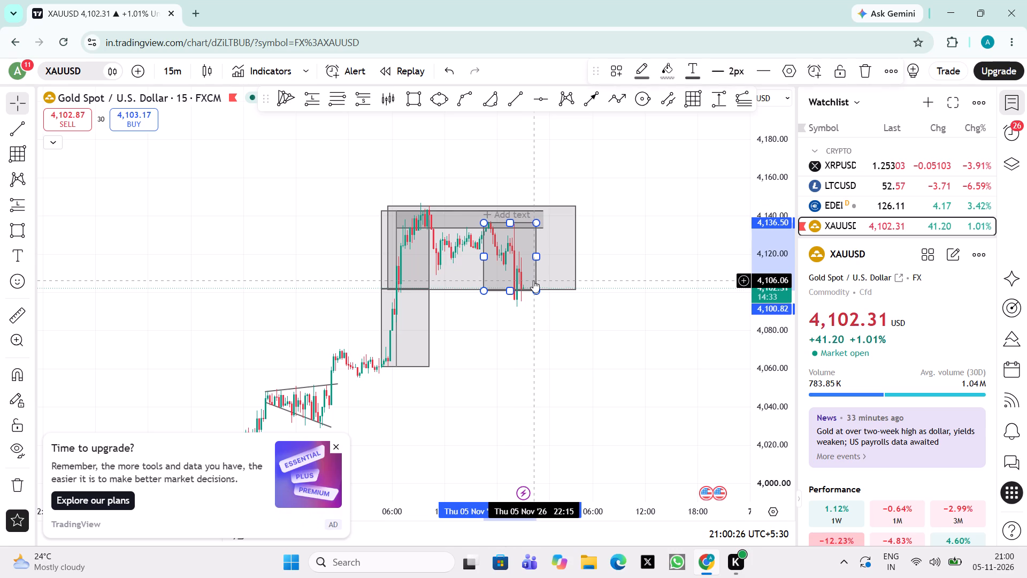
pyautogui.moveTo(553, 352); pyautogui.dragTo(542, 354)
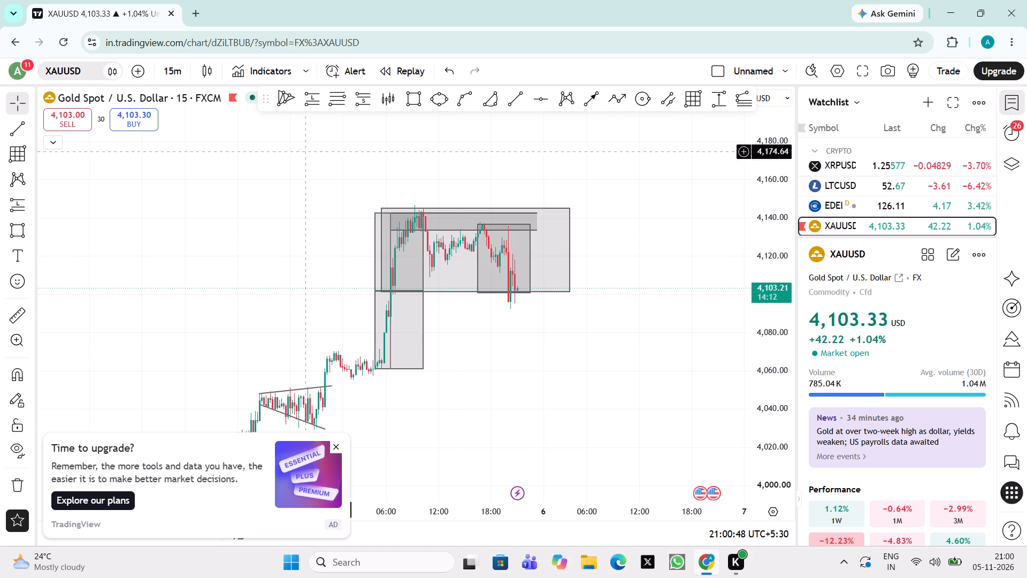
# Switch the chart interval to 5 minutes.
pyautogui.click(181, 72)
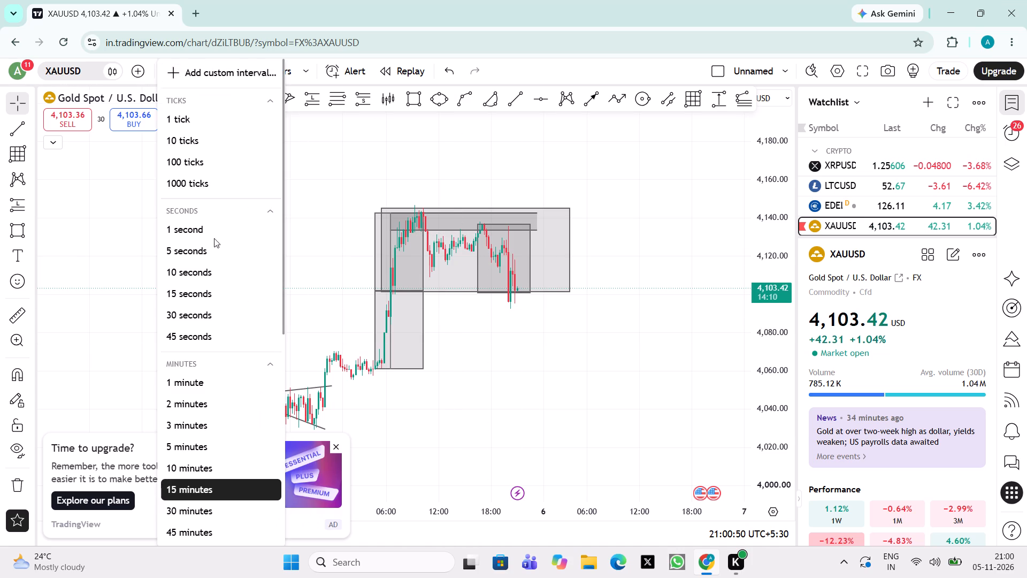
pyautogui.moveTo(206, 434); pyautogui.dragTo(207, 445)
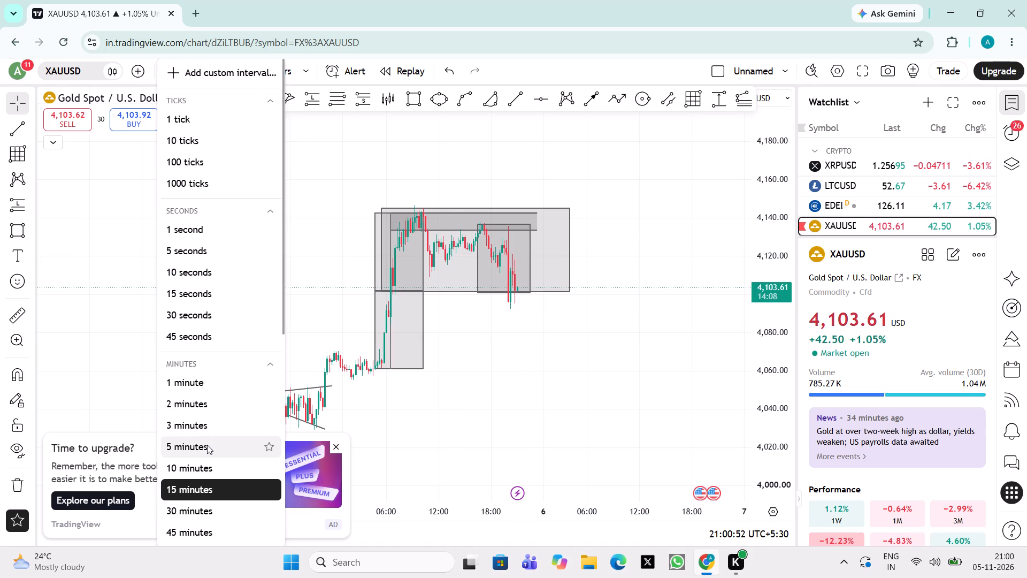
pyautogui.click(207, 445)
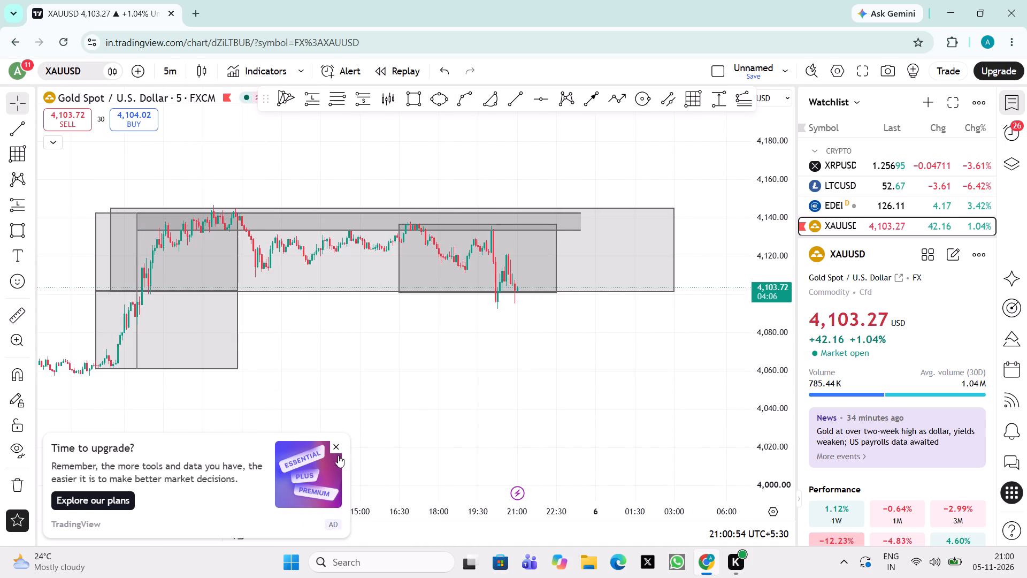
# Close the upgrade advert and examine the boxed 5 November consolidation enlarged on the 5-minute chart.
pyautogui.click(335, 444)
pyautogui.moveTo(419, 447); pyautogui.dragTo(408, 460)
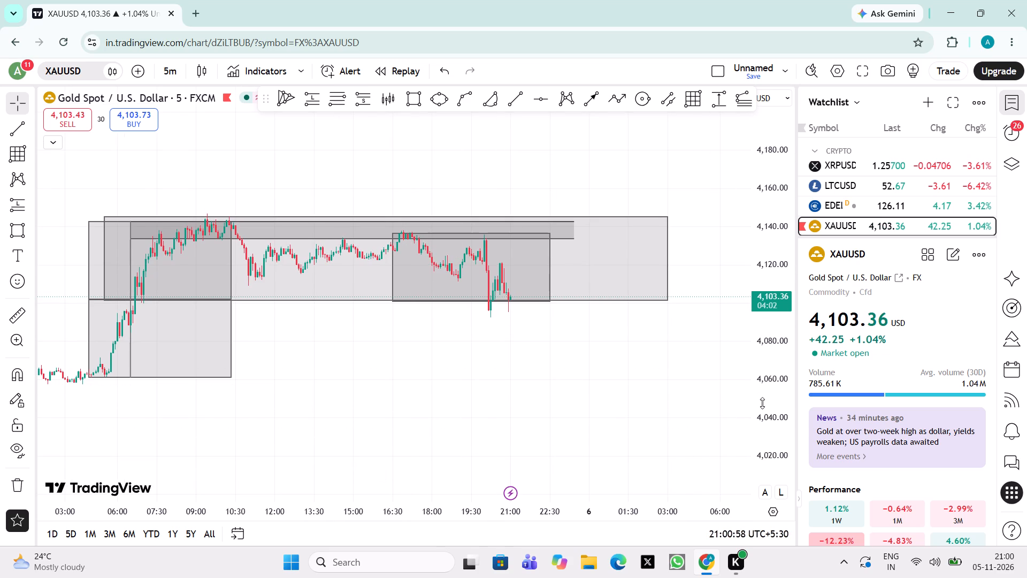
pyautogui.moveTo(765, 406); pyautogui.dragTo(770, 330)
pyautogui.moveTo(625, 348); pyautogui.dragTo(671, 366)
pyautogui.click(377, 477)
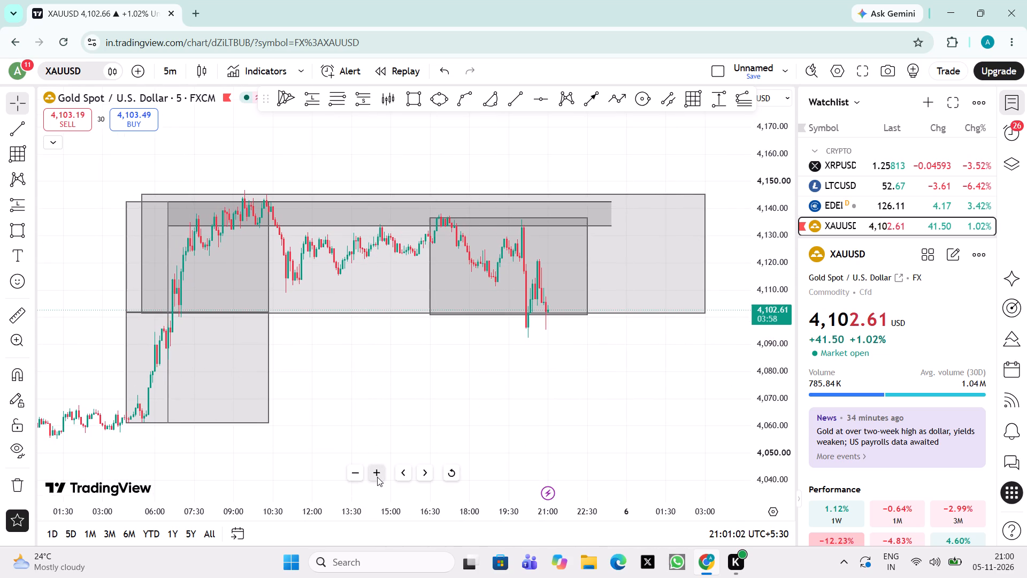
pyautogui.moveTo(422, 421); pyautogui.dragTo(507, 404)
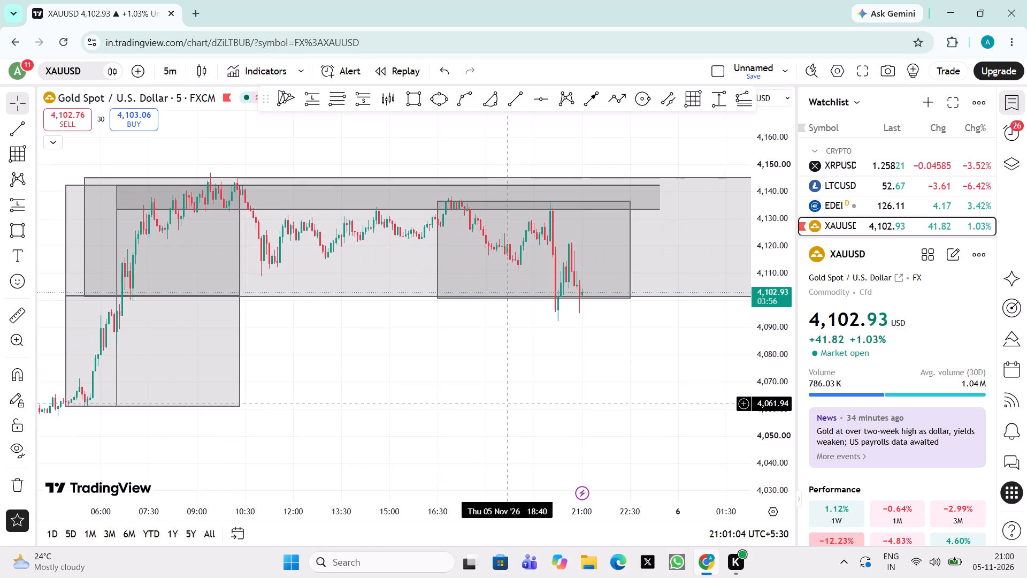
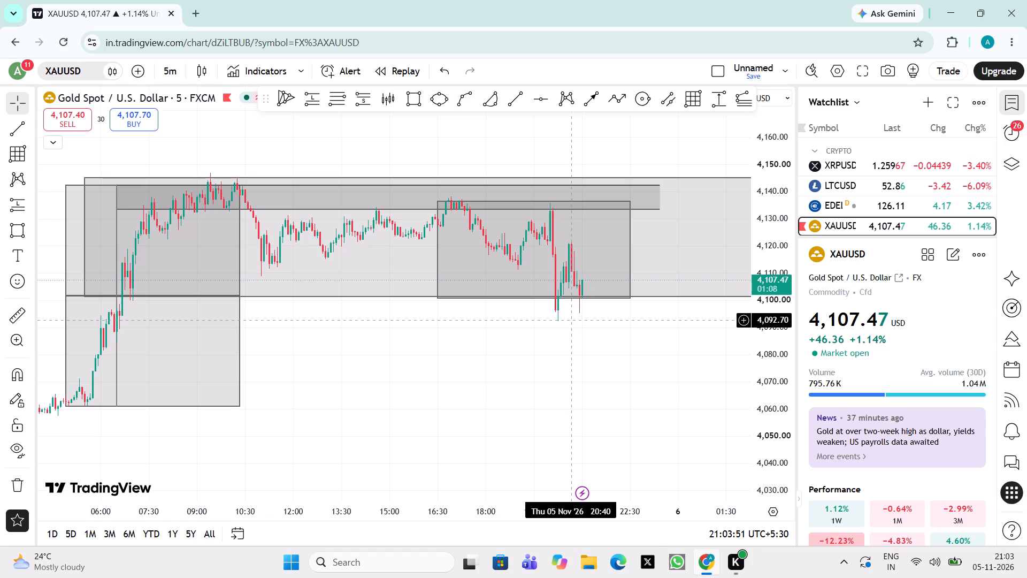
# Examine the boxed 5 November consolidation on the 5-minute chart together with the wedge that precedes the rally.
pyautogui.moveTo(474, 344); pyautogui.dragTo(510, 339)
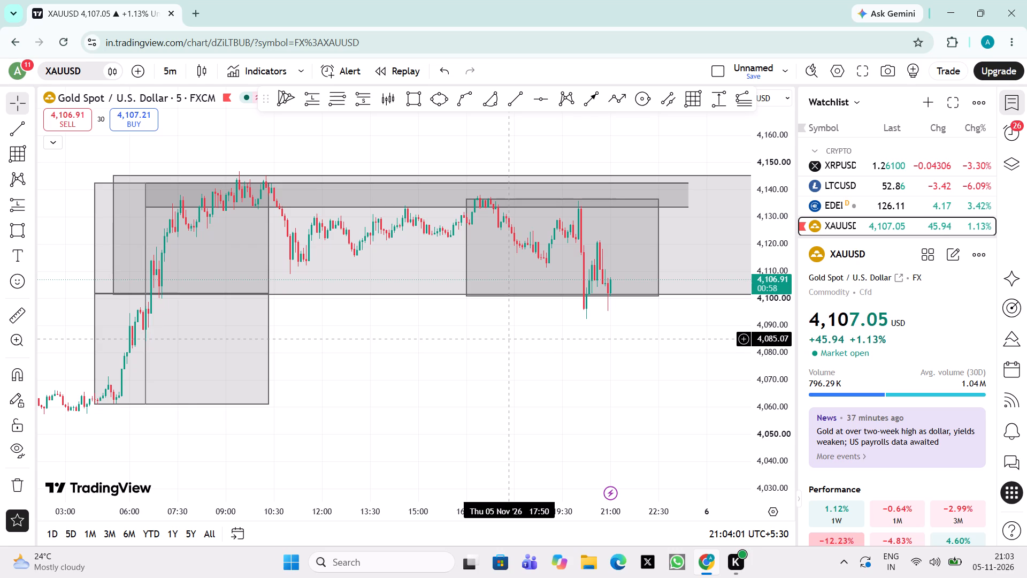
pyautogui.moveTo(510, 339); pyautogui.dragTo(470, 337)
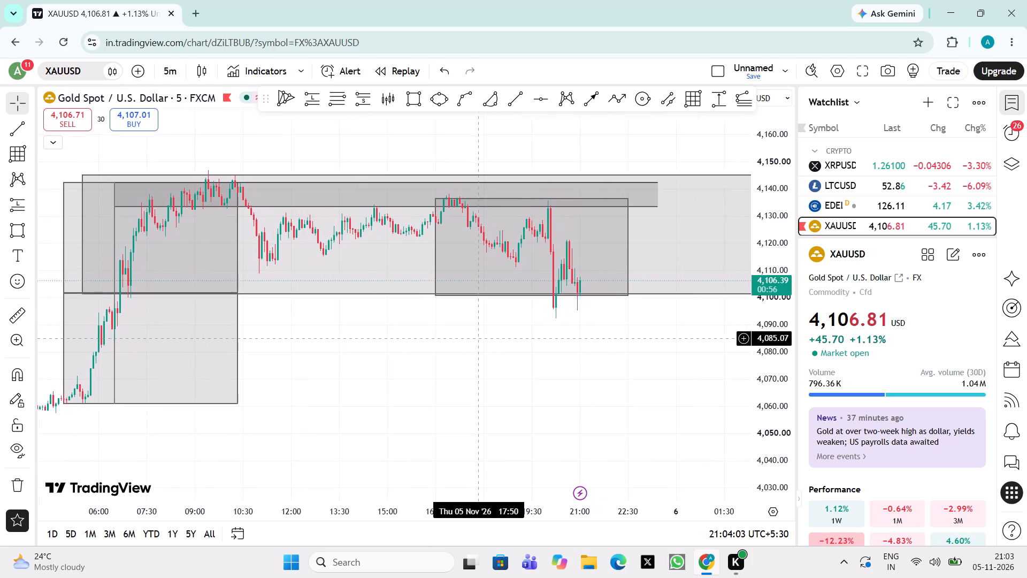
pyautogui.moveTo(470, 337); pyautogui.dragTo(453, 336)
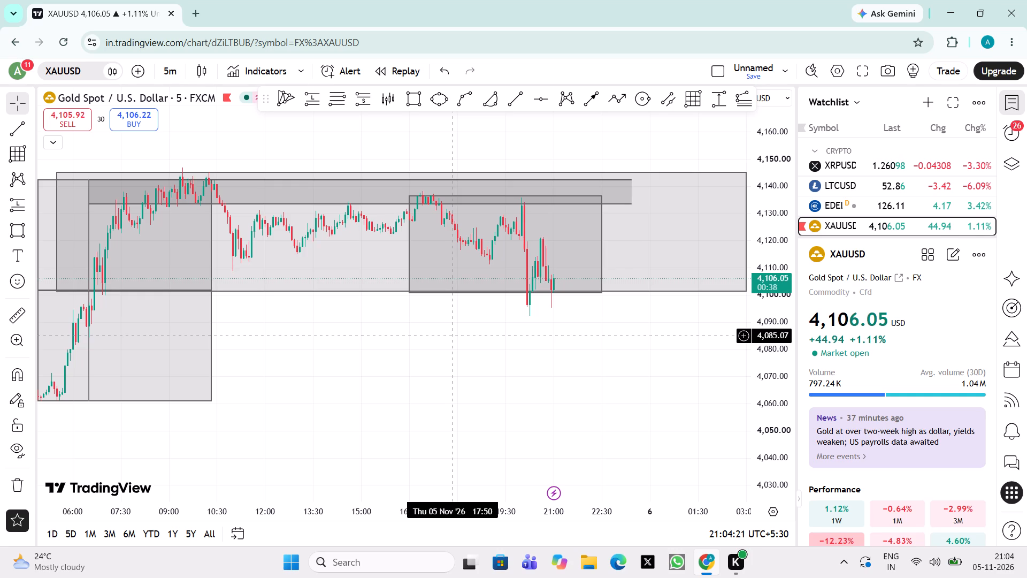
pyautogui.moveTo(388, 358); pyautogui.dragTo(427, 361)
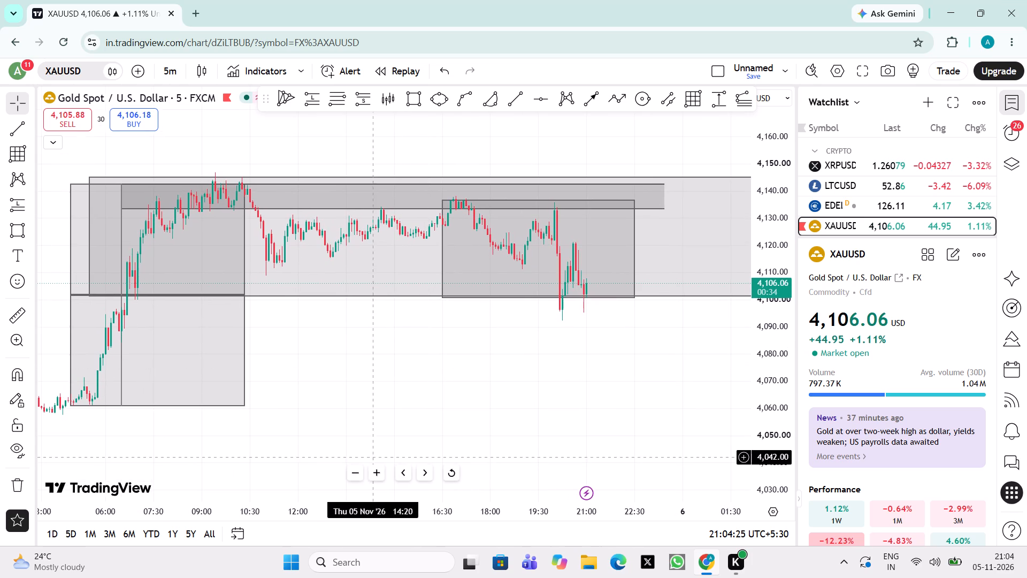
pyautogui.click(354, 475)
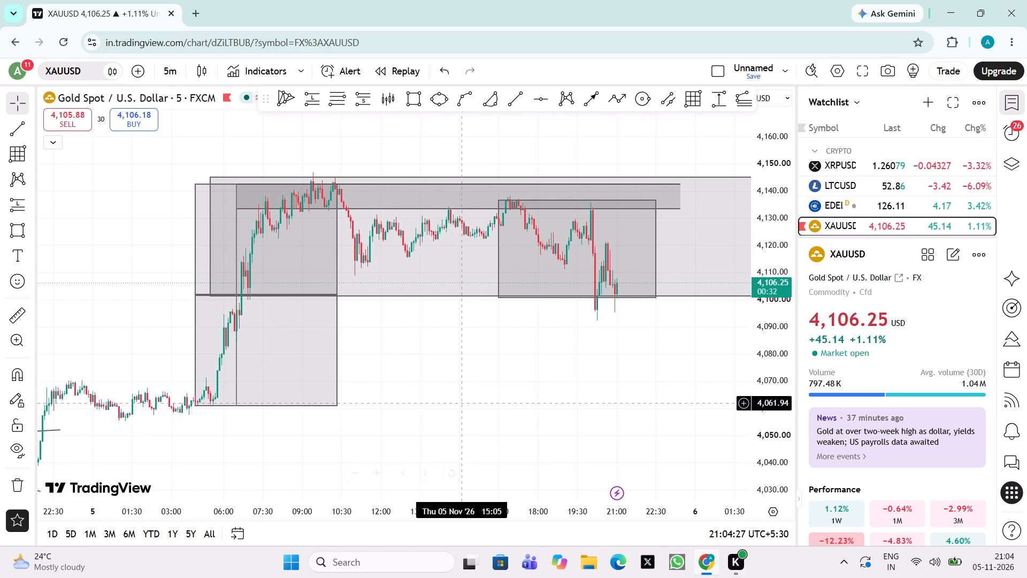
pyautogui.moveTo(464, 401); pyautogui.dragTo(634, 311)
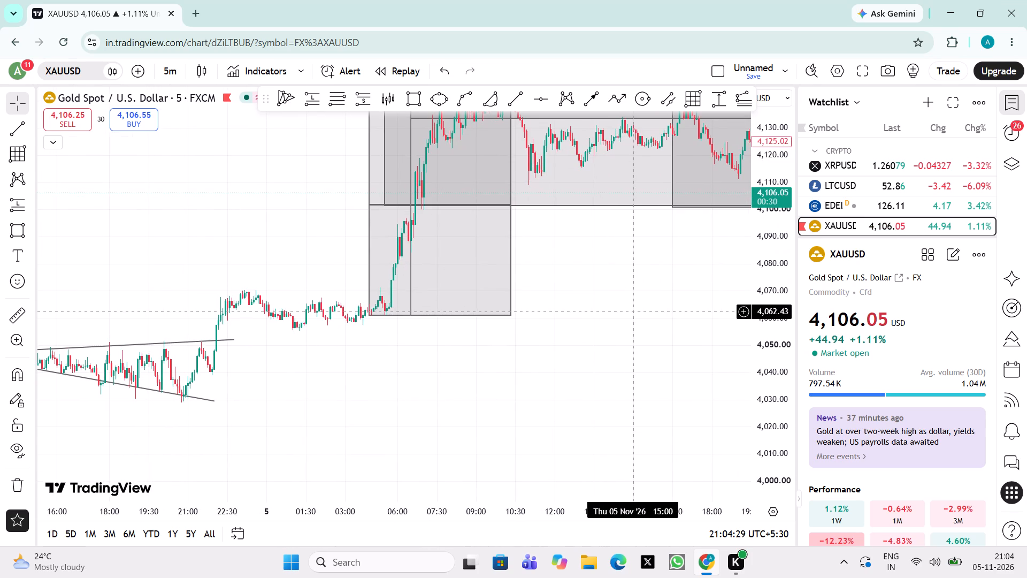
pyautogui.moveTo(577, 346); pyautogui.dragTo(665, 319)
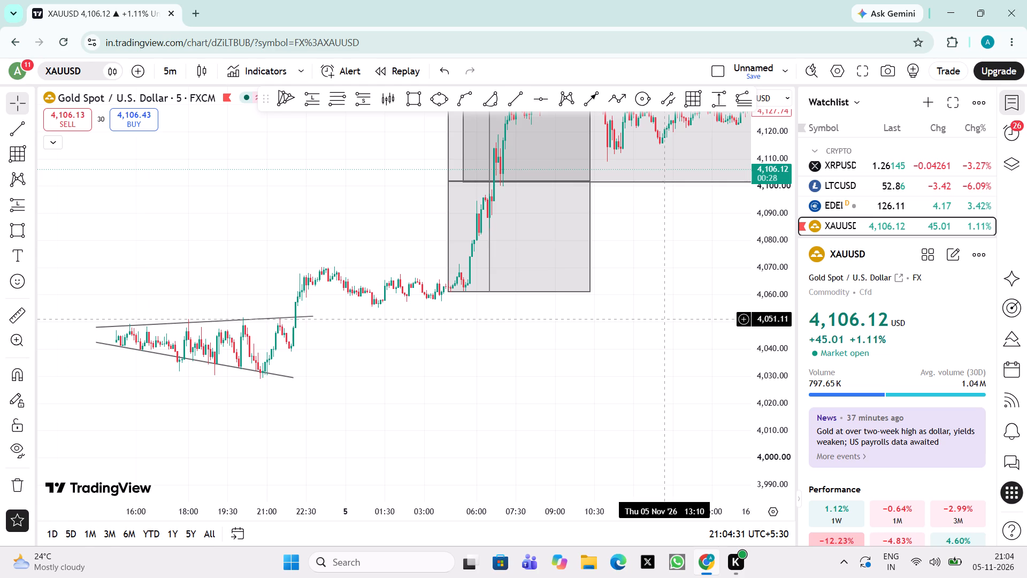
pyautogui.moveTo(631, 309); pyautogui.dragTo(391, 481)
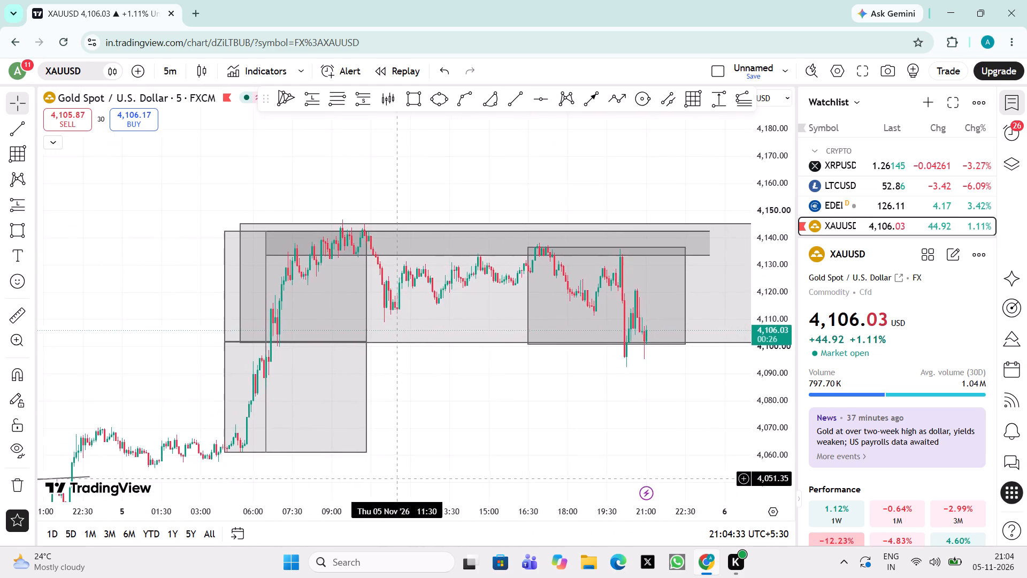
pyautogui.moveTo(391, 481); pyautogui.dragTo(385, 448)
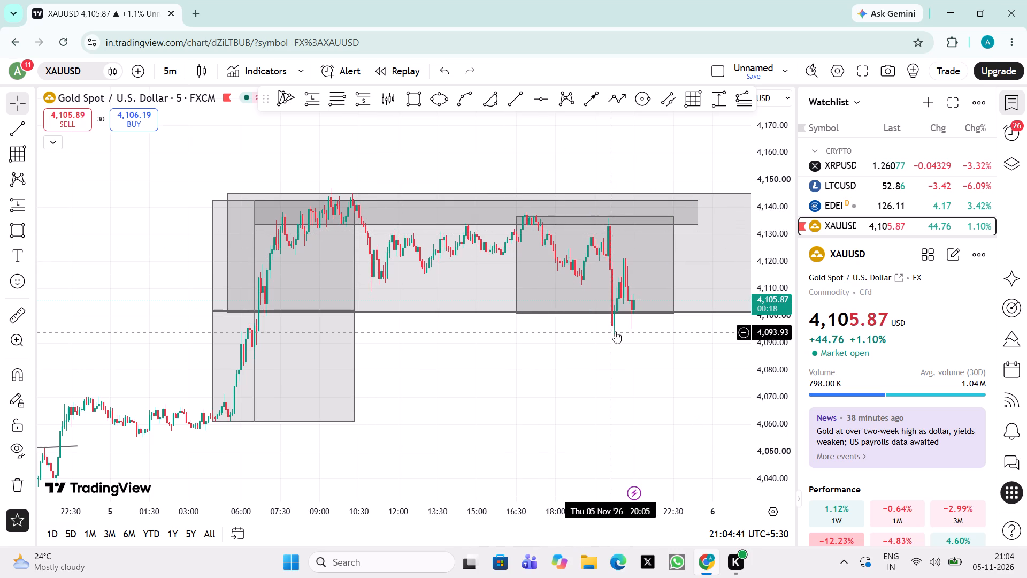
# Enlarge the late 5 November drop on the 5-minute chart and examine its candles against the rectangles' lower edges.
pyautogui.moveTo(593, 364); pyautogui.dragTo(501, 350)
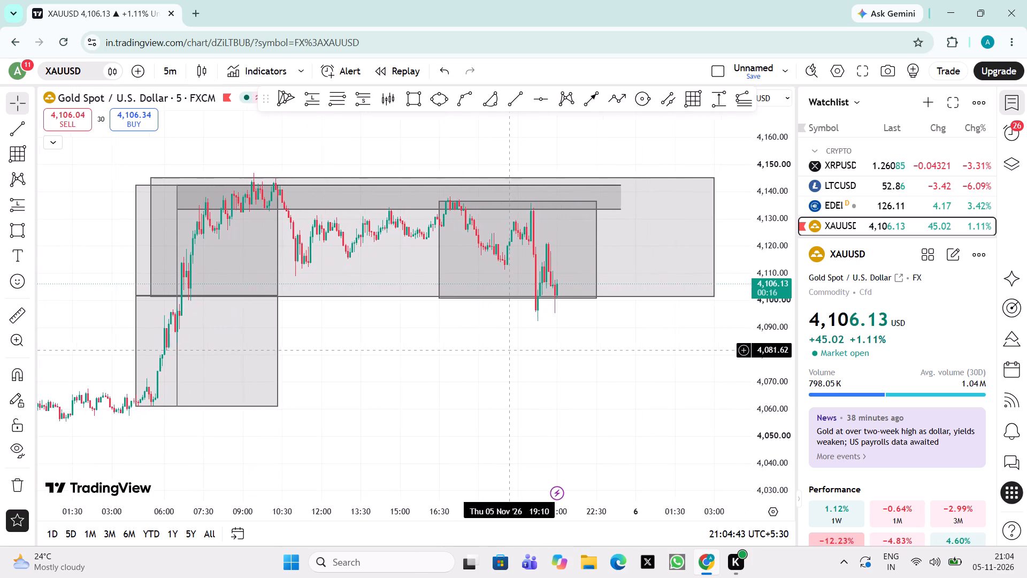
pyautogui.moveTo(501, 350); pyautogui.dragTo(475, 345)
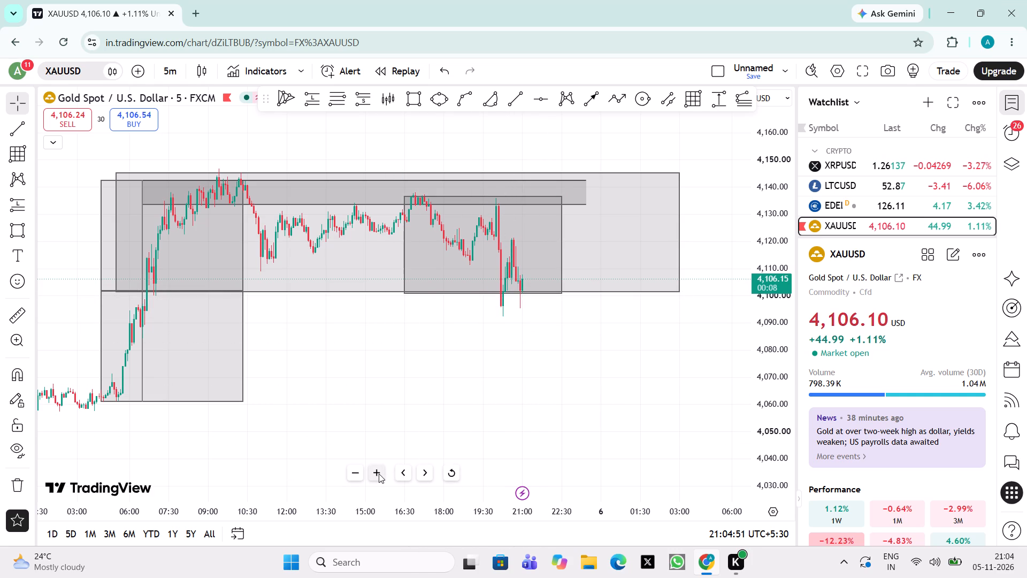
pyautogui.doubleClick(379, 474)
pyautogui.moveTo(399, 407); pyautogui.dragTo(531, 385)
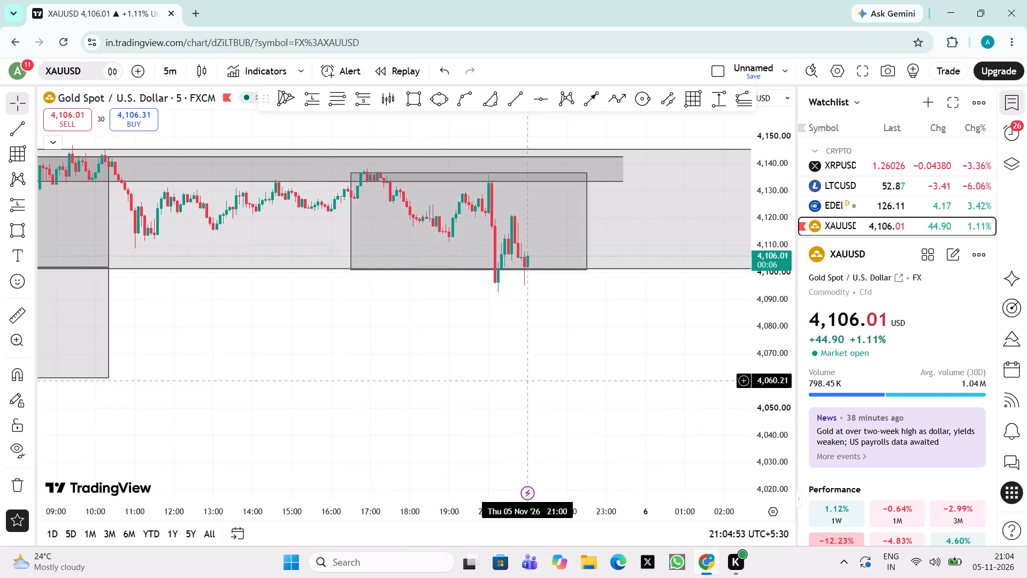
pyautogui.moveTo(531, 385); pyautogui.dragTo(549, 411)
pyautogui.moveTo(779, 437); pyautogui.dragTo(774, 410)
pyautogui.moveTo(599, 417); pyautogui.dragTo(585, 433)
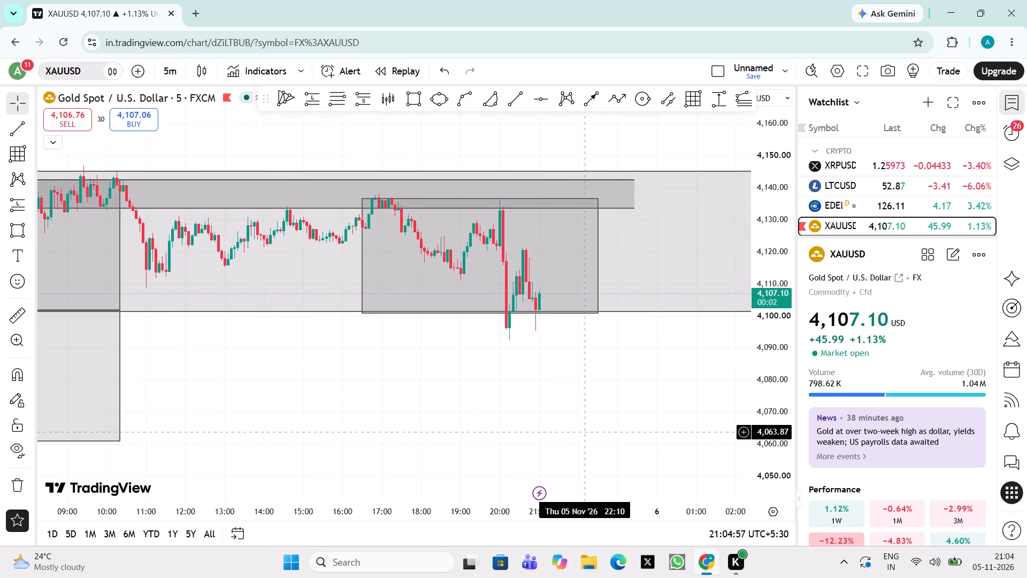
pyautogui.moveTo(585, 433); pyautogui.dragTo(584, 436)
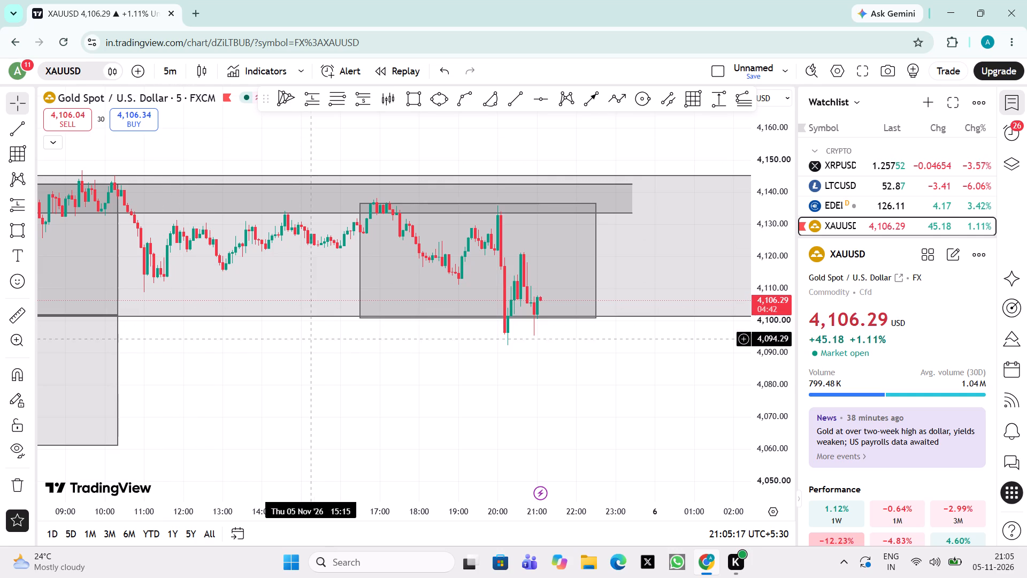
# Compare the small pullback rectangle with the first pullback, and place it over the second drop, spanning 4,102.27 to 4,137.96 from 16:25 to 22:25.
pyautogui.moveTo(295, 378); pyautogui.dragTo(431, 367)
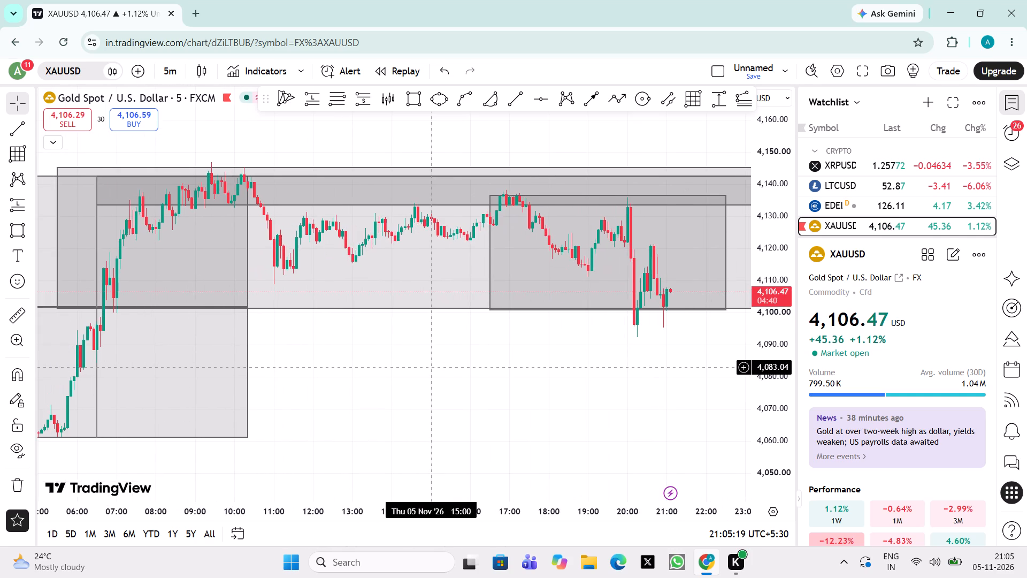
pyautogui.moveTo(431, 367); pyautogui.dragTo(379, 358)
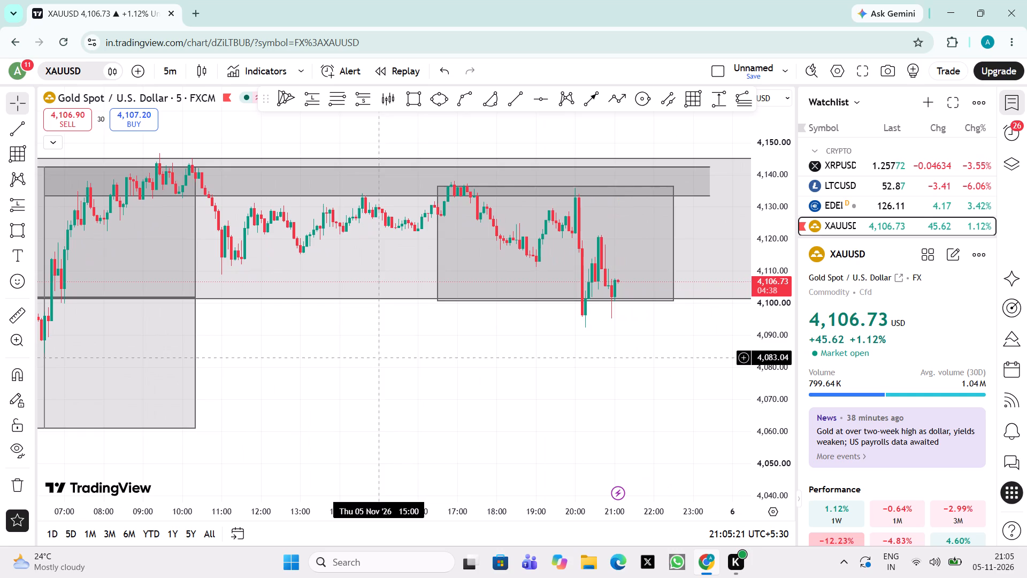
pyautogui.moveTo(438, 257); pyautogui.dragTo(152, 226)
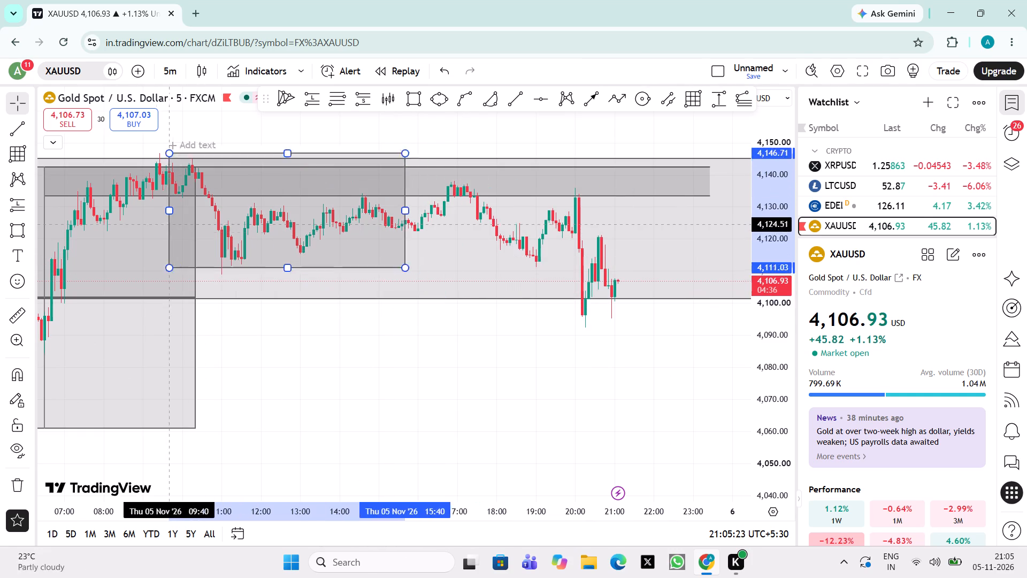
pyautogui.moveTo(152, 226); pyautogui.dragTo(157, 231)
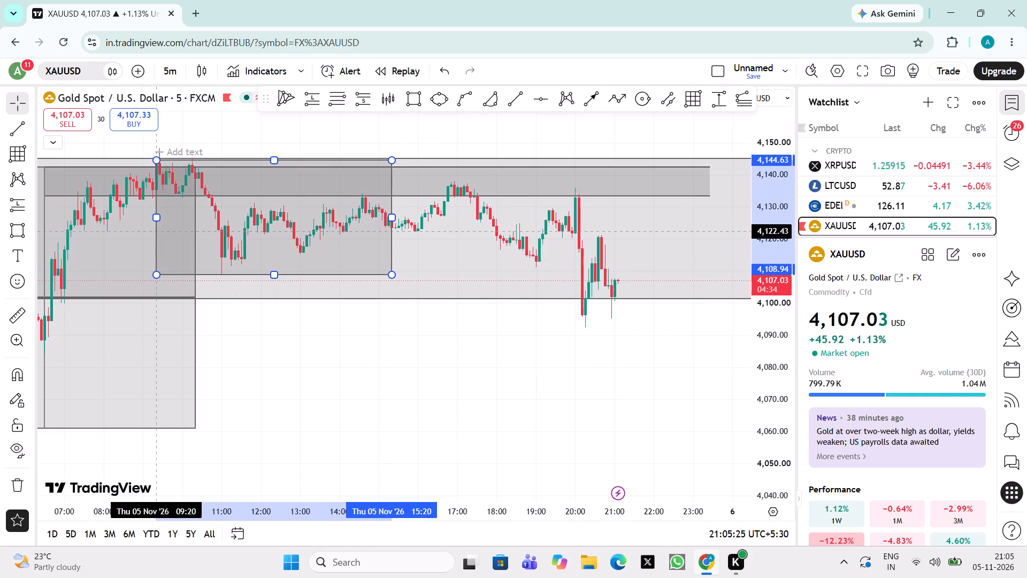
pyautogui.moveTo(157, 231); pyautogui.dragTo(518, 268)
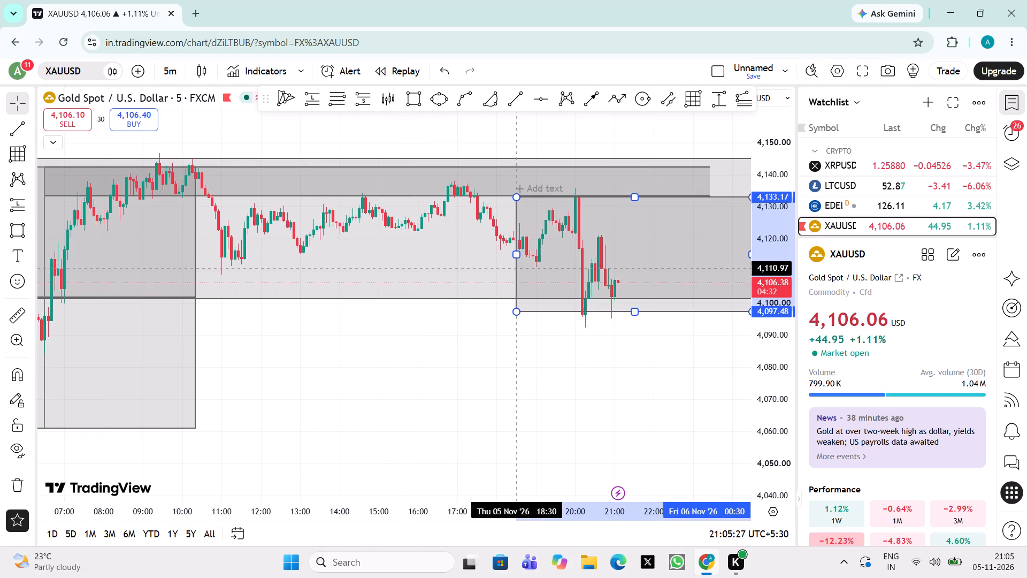
pyautogui.moveTo(518, 268); pyautogui.dragTo(434, 253)
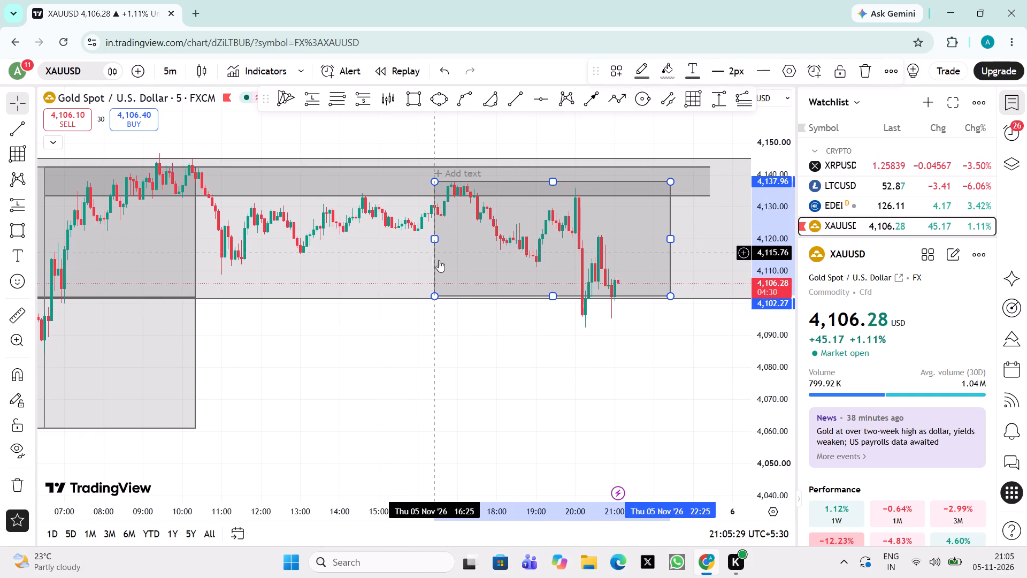
# Close the upgrade advert and examine how the latest candles sit against the rectangle over the second 5 November drop.
pyautogui.moveTo(525, 324); pyautogui.dragTo(489, 329)
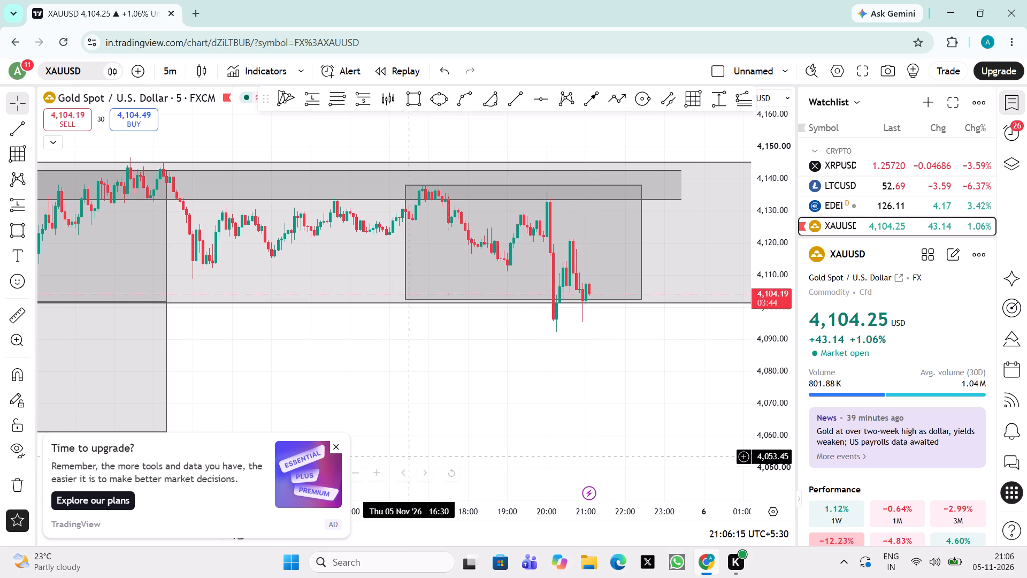
pyautogui.click(332, 450)
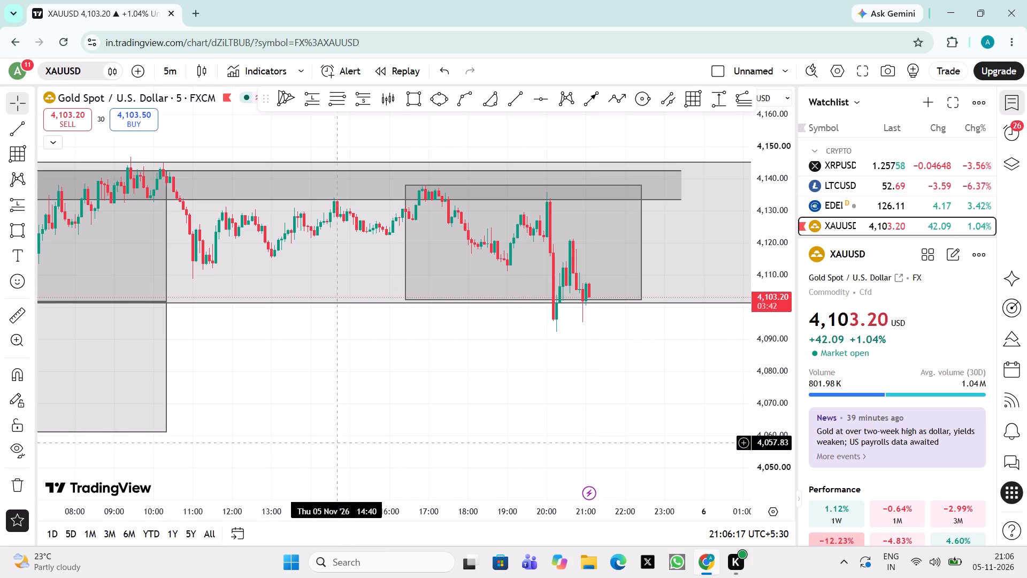
pyautogui.moveTo(385, 398); pyautogui.dragTo(410, 391)
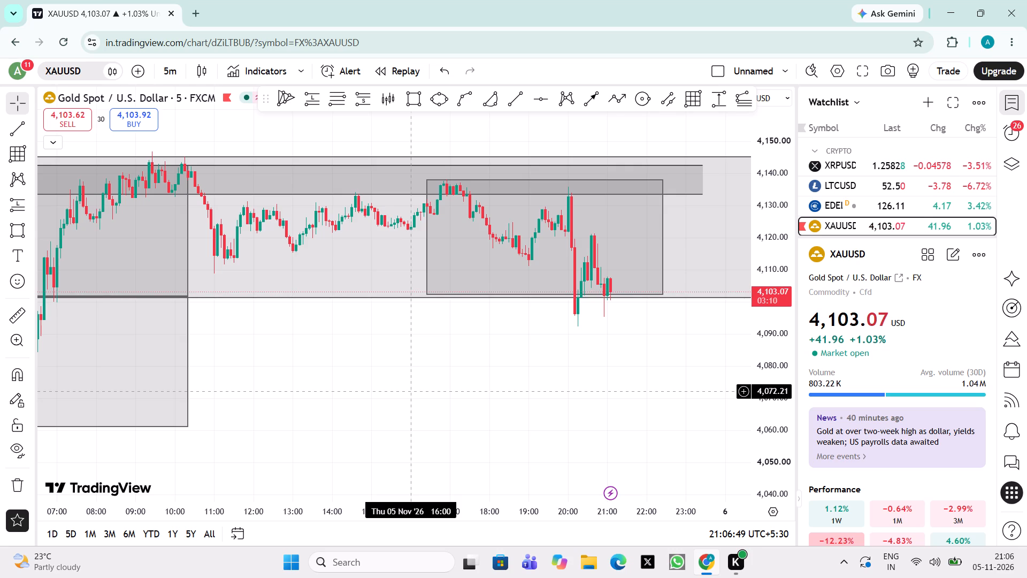
pyautogui.moveTo(416, 400); pyautogui.dragTo(458, 384)
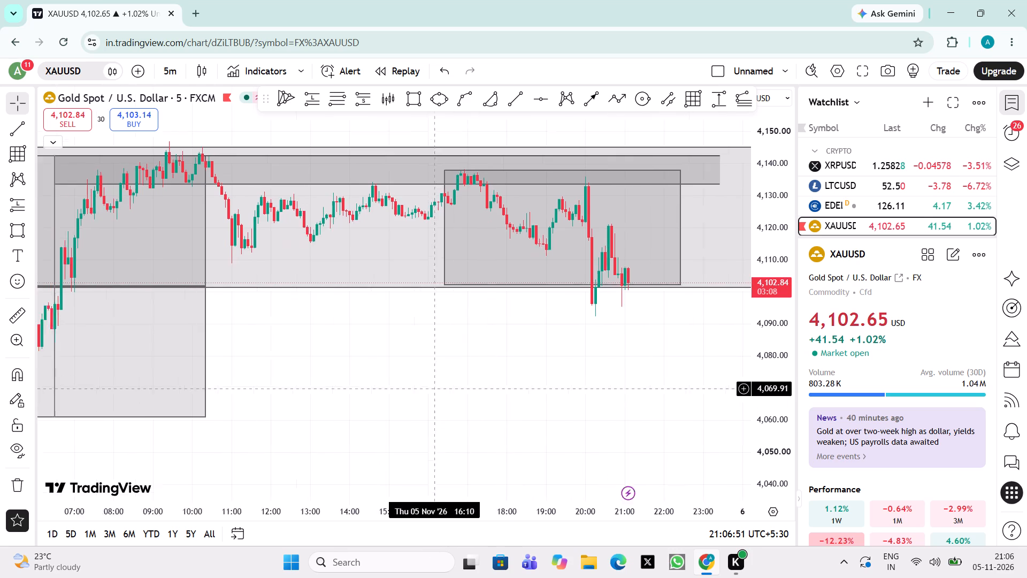
pyautogui.moveTo(458, 384); pyautogui.dragTo(486, 400)
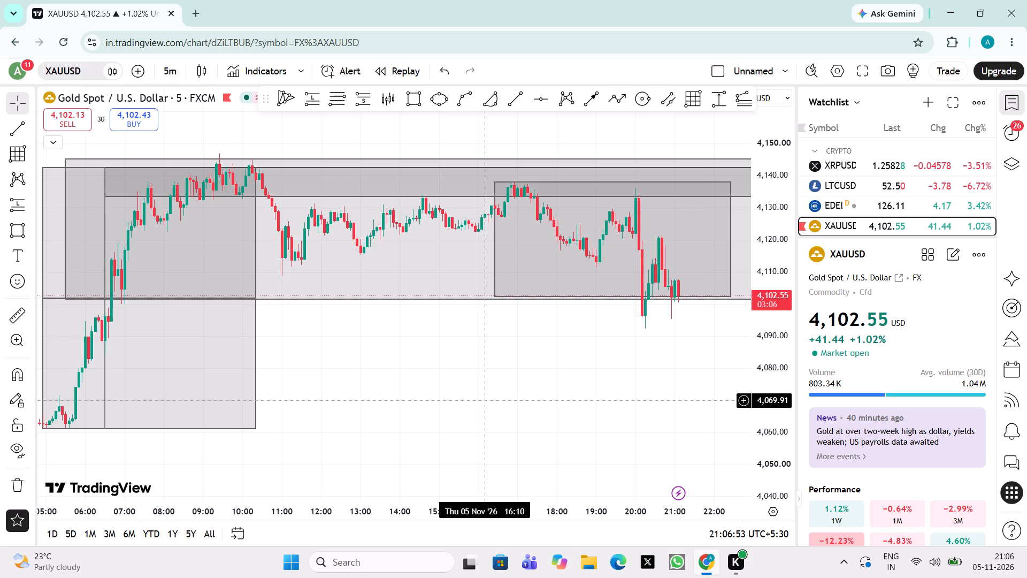
pyautogui.moveTo(636, 455); pyautogui.dragTo(497, 446)
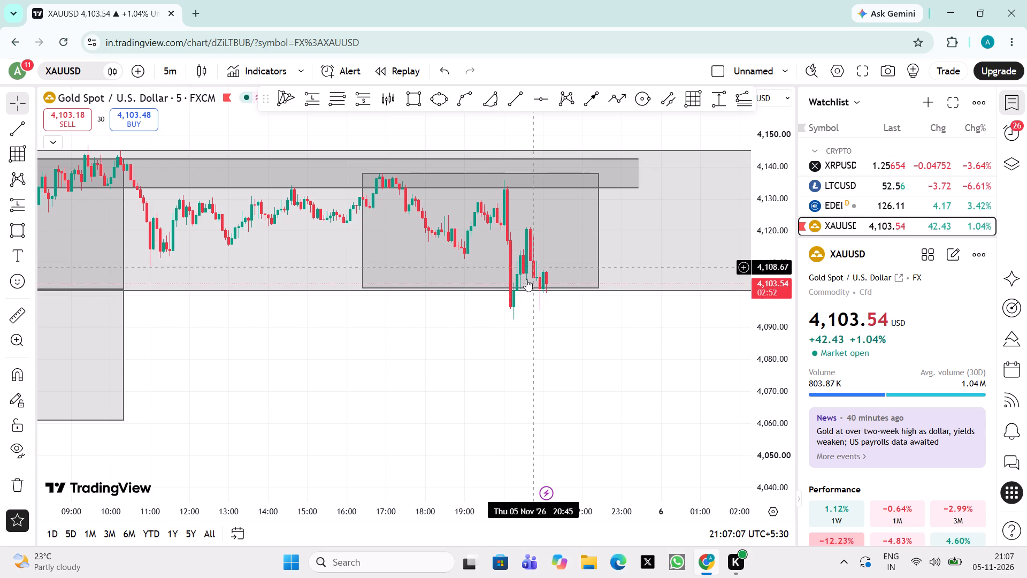
pyautogui.moveTo(525, 356); pyautogui.dragTo(514, 356)
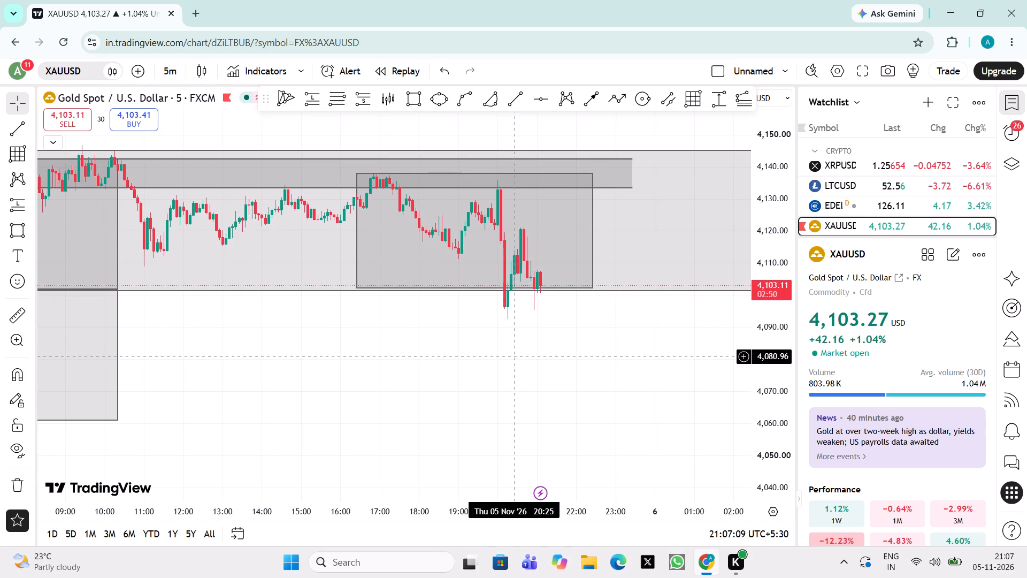
pyautogui.moveTo(514, 356); pyautogui.dragTo(513, 356)
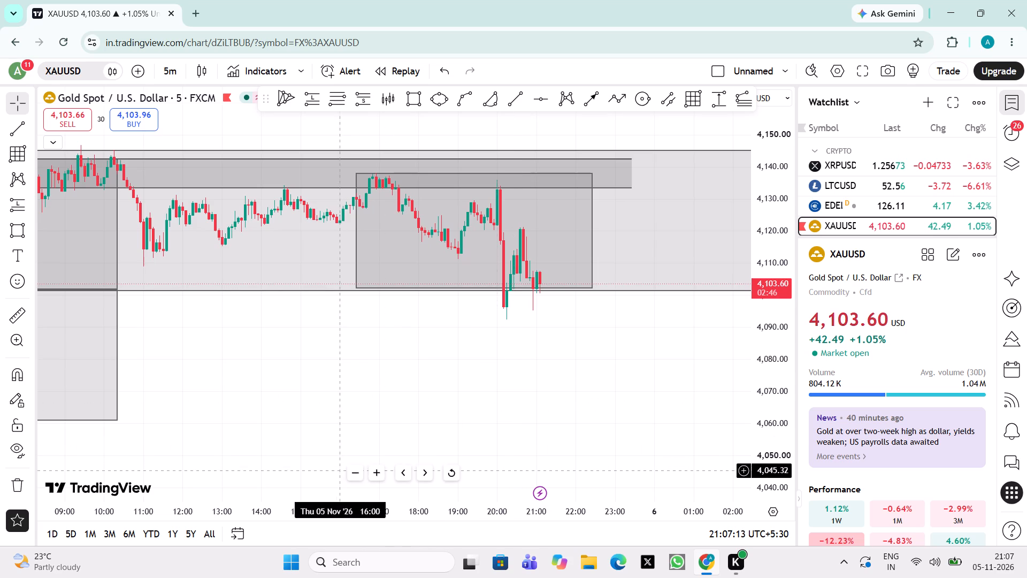
pyautogui.tripleClick(356, 470)
pyautogui.click(356, 470)
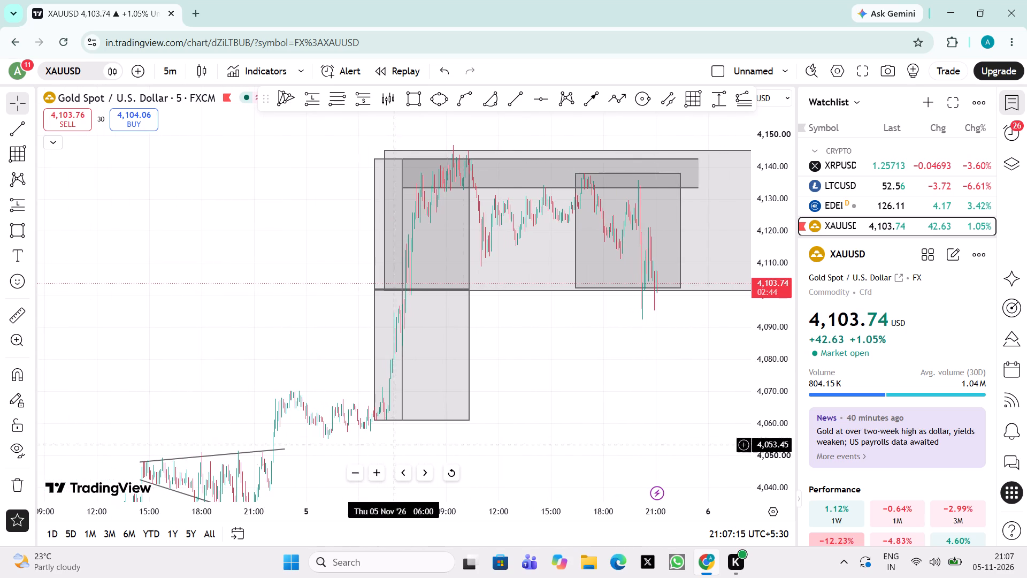
pyautogui.moveTo(514, 394); pyautogui.dragTo(379, 432)
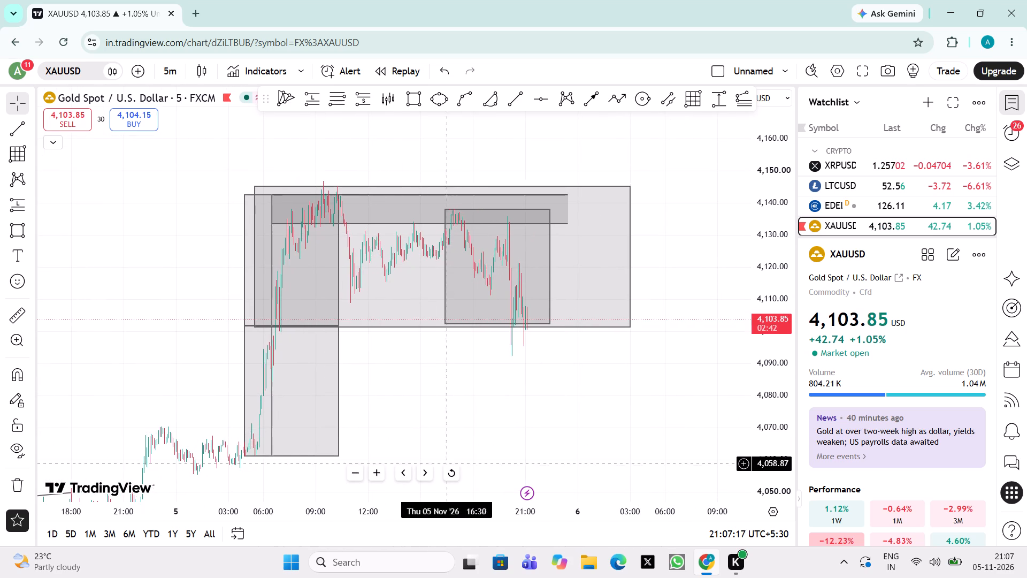
pyautogui.doubleClick(381, 477)
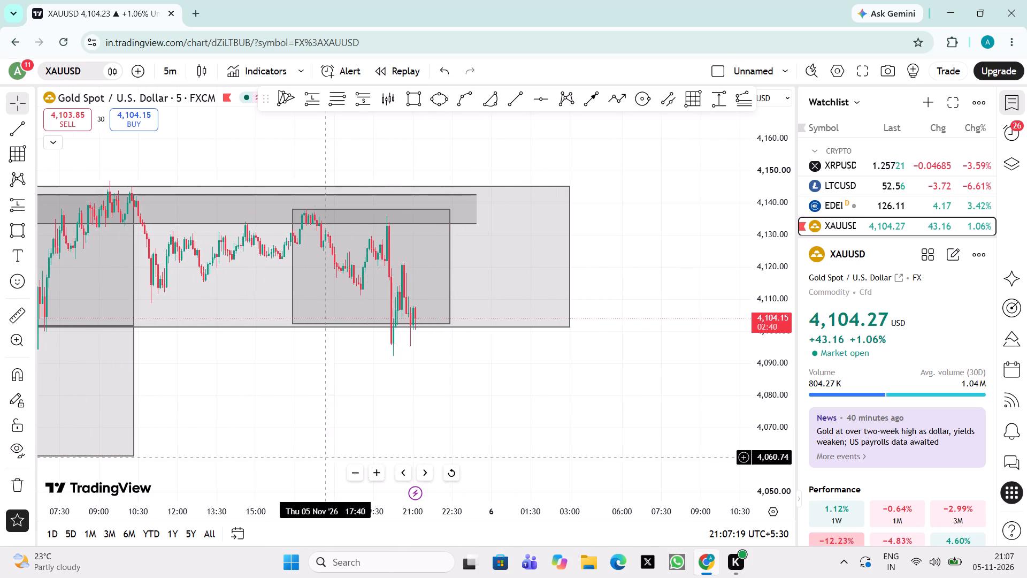
# Clone the small rectangle covering the second 5 November drop.
pyautogui.moveTo(321, 427); pyautogui.dragTo(379, 424)
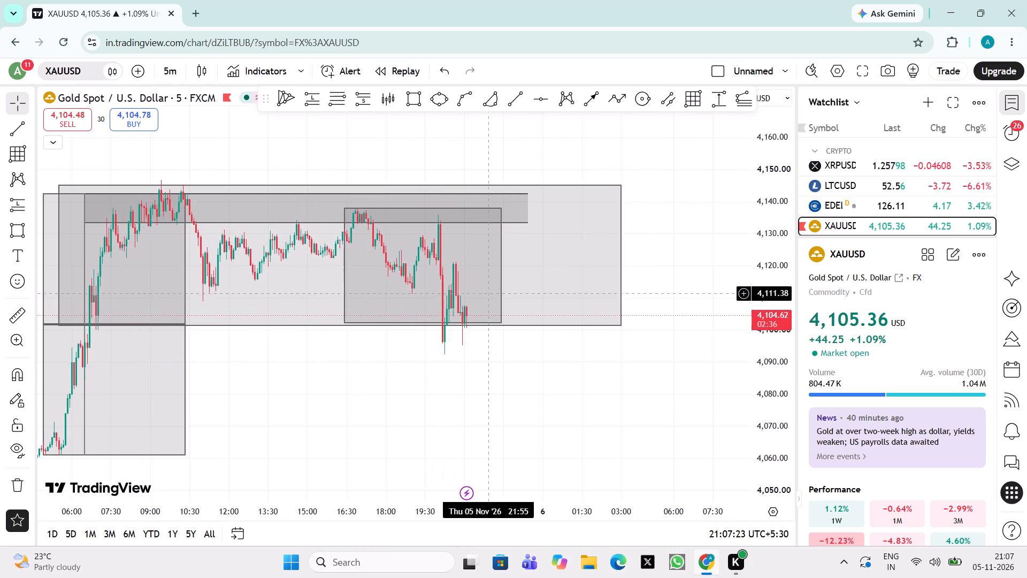
pyautogui.click(500, 303)
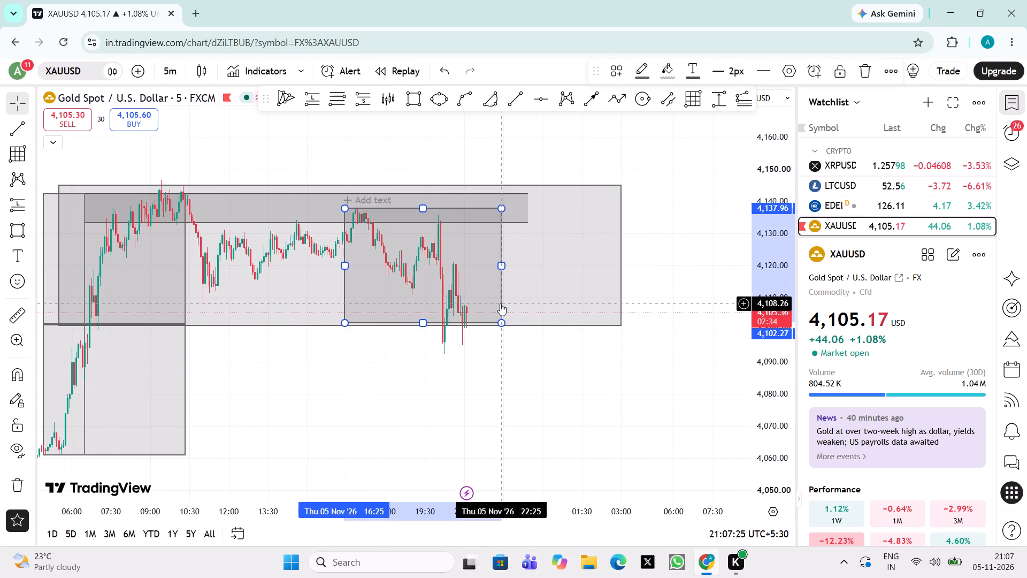
pyautogui.click(891, 74)
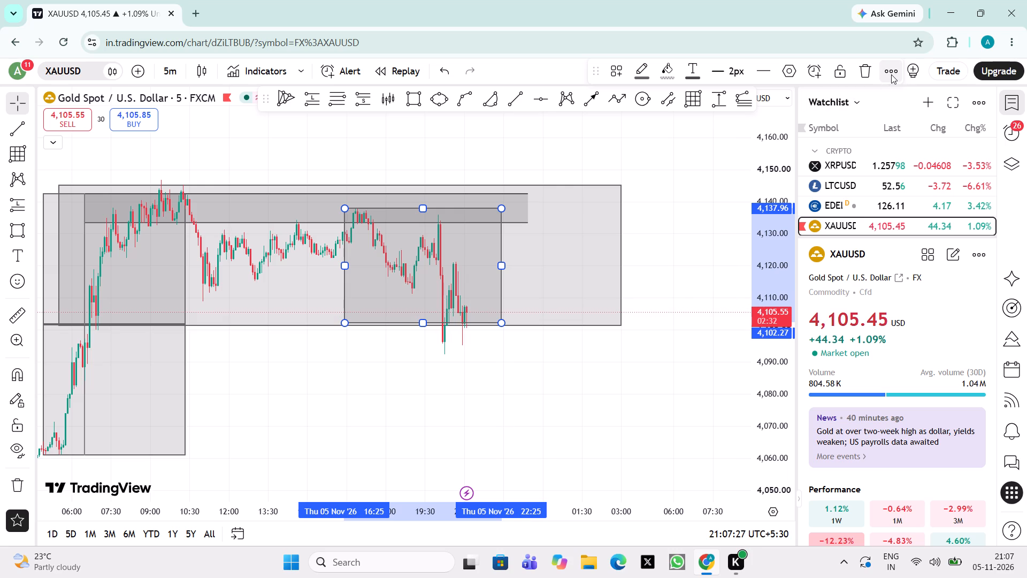
pyautogui.click(921, 151)
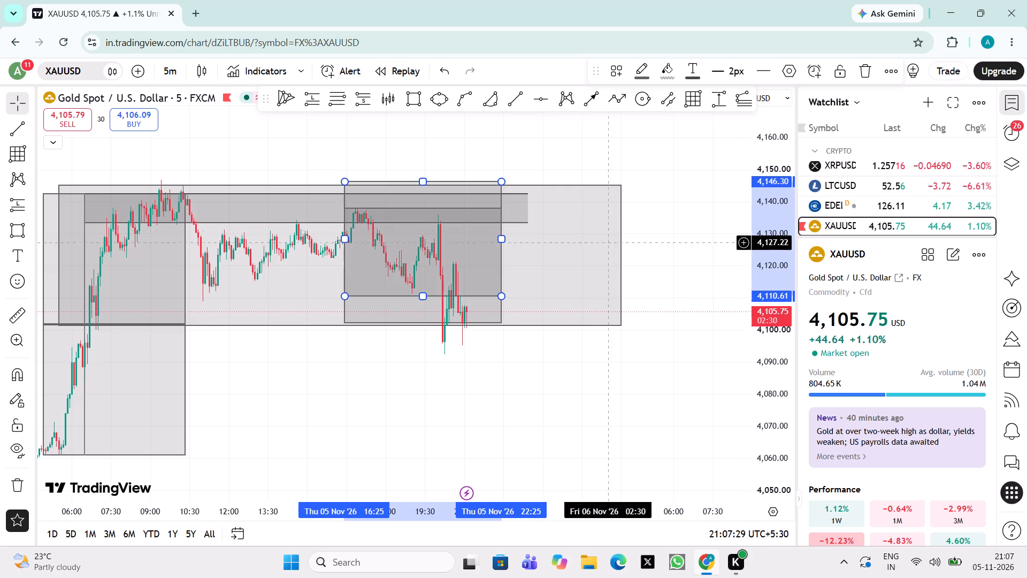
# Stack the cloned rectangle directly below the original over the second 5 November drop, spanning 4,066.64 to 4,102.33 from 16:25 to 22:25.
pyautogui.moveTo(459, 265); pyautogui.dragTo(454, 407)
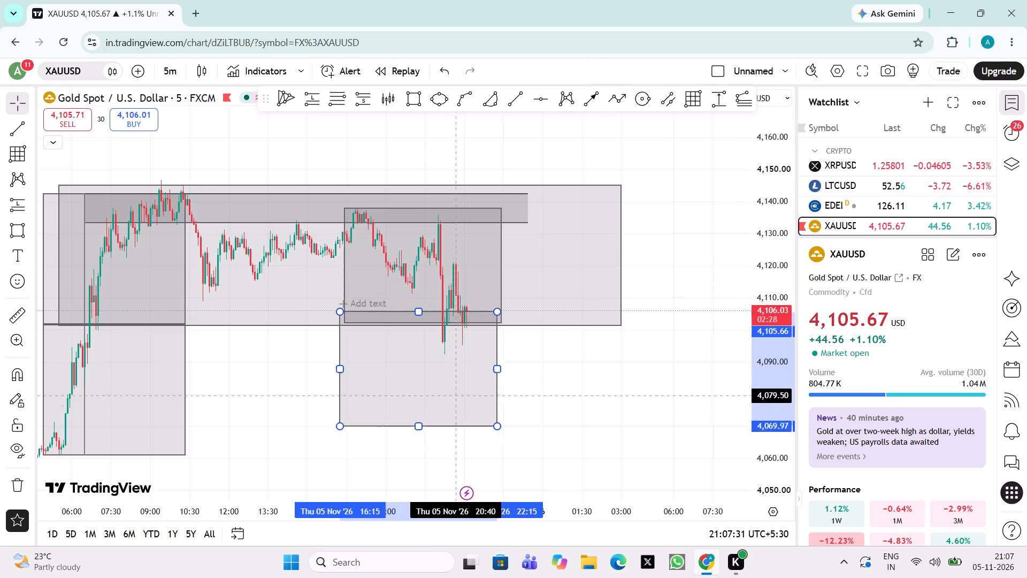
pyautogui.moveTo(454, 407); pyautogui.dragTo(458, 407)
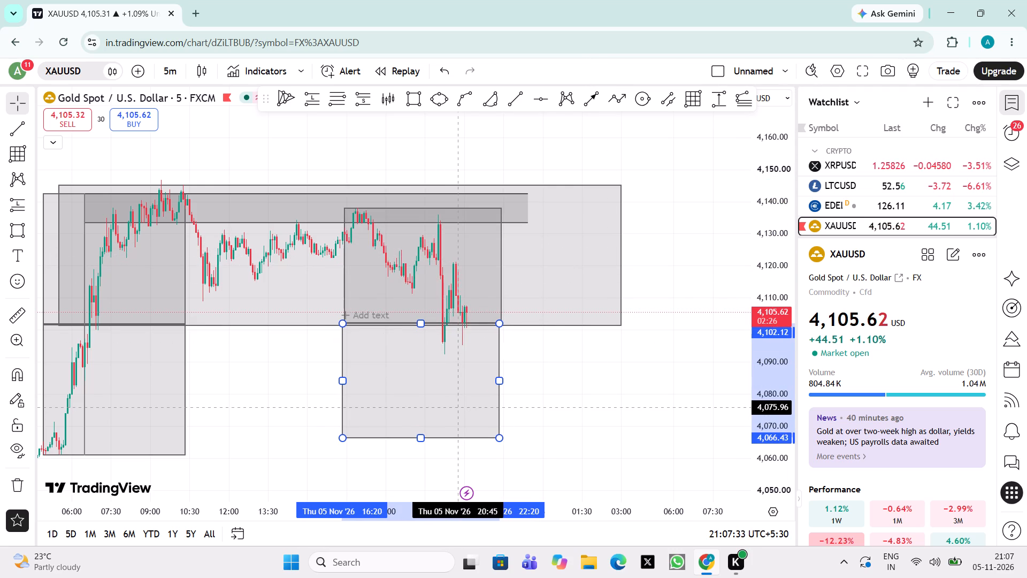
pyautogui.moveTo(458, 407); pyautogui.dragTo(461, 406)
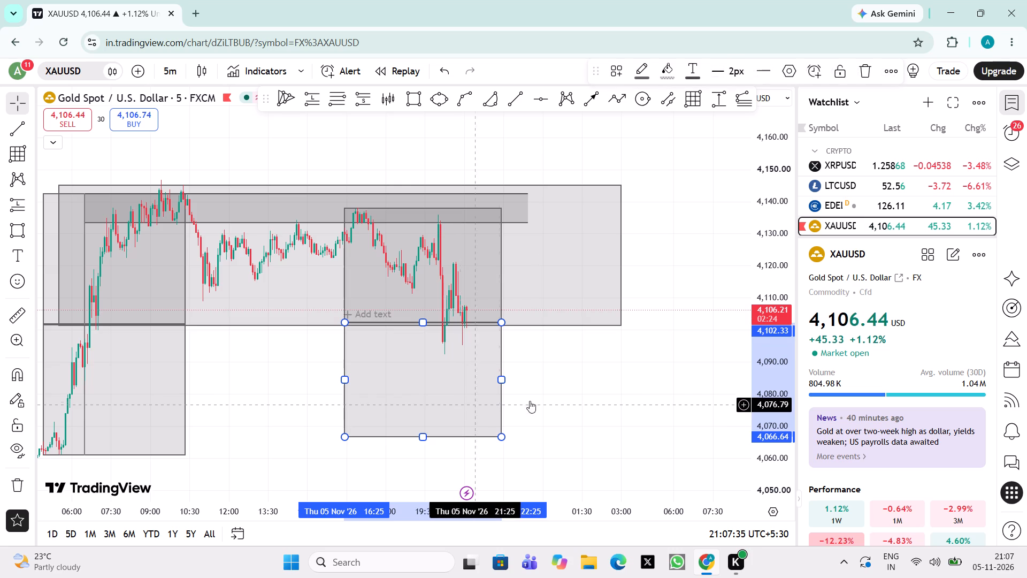
# Examine the 5 November consolidation and latest candles against the two stacked rectangles at the second drop.
pyautogui.moveTo(548, 401); pyautogui.dragTo(543, 386)
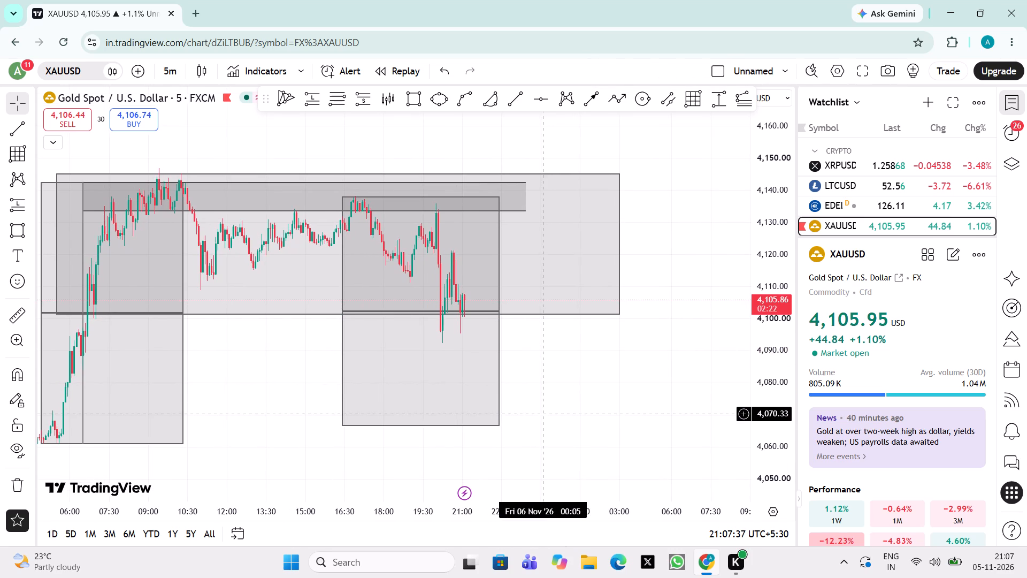
pyautogui.moveTo(595, 383); pyautogui.dragTo(681, 391)
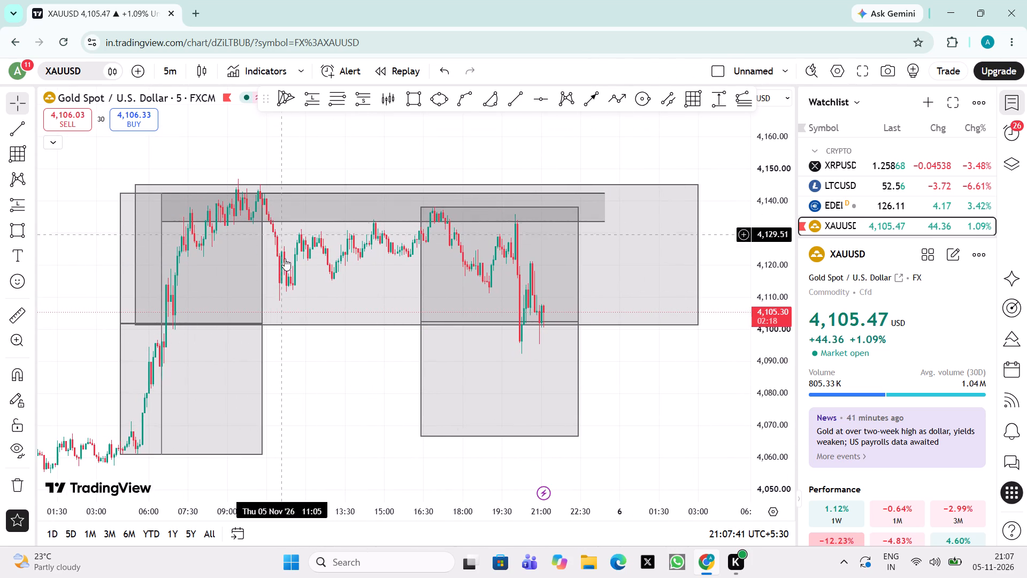
pyautogui.moveTo(335, 398); pyautogui.dragTo(319, 402)
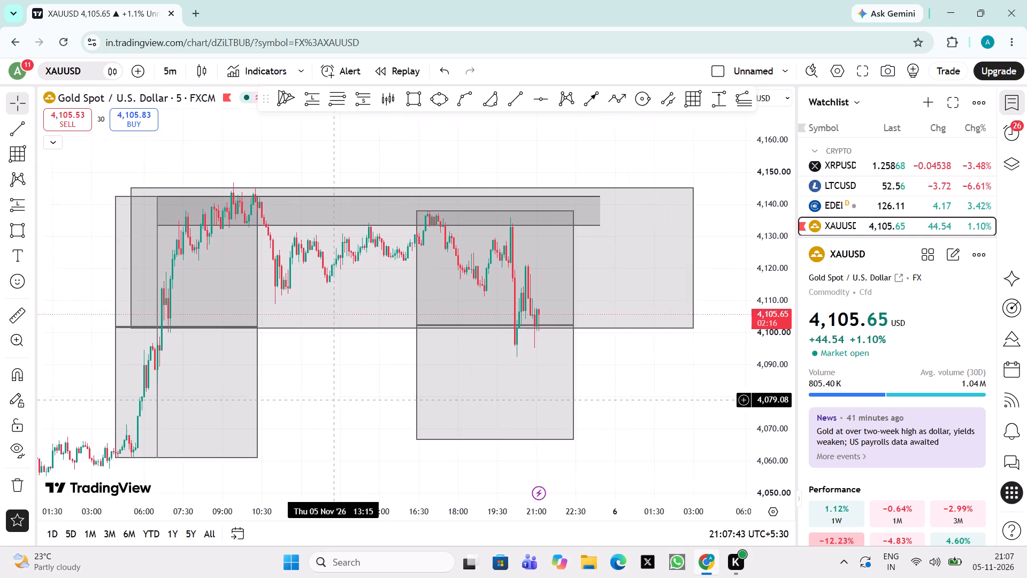
pyautogui.moveTo(319, 402); pyautogui.dragTo(309, 401)
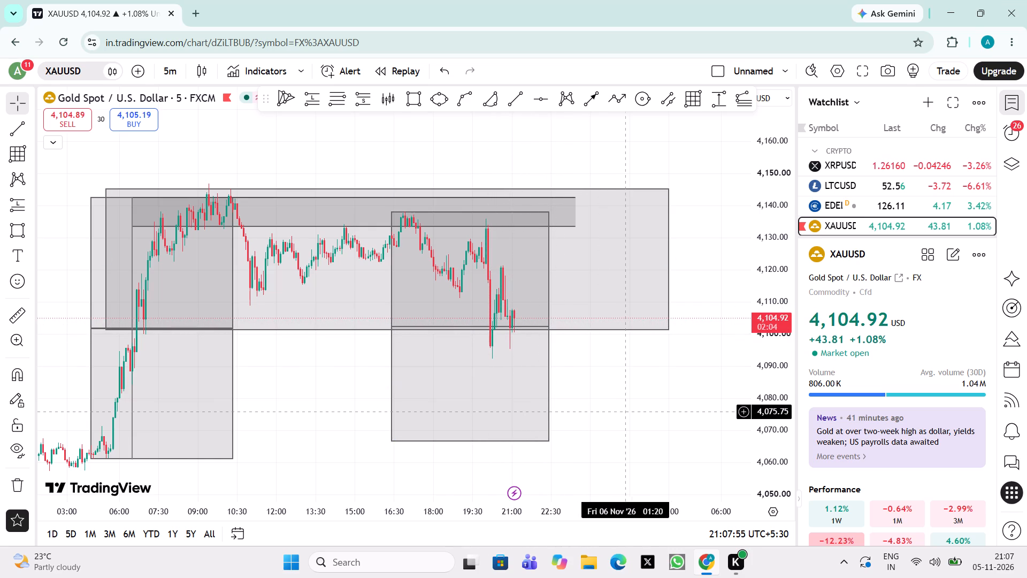
pyautogui.moveTo(626, 412); pyautogui.dragTo(600, 418)
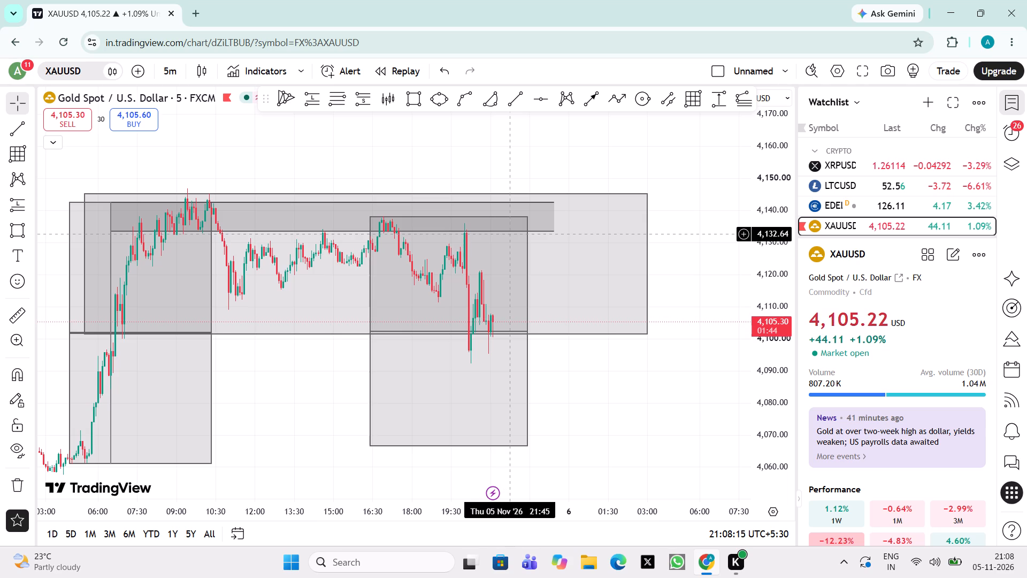
pyautogui.moveTo(337, 404); pyautogui.dragTo(313, 402)
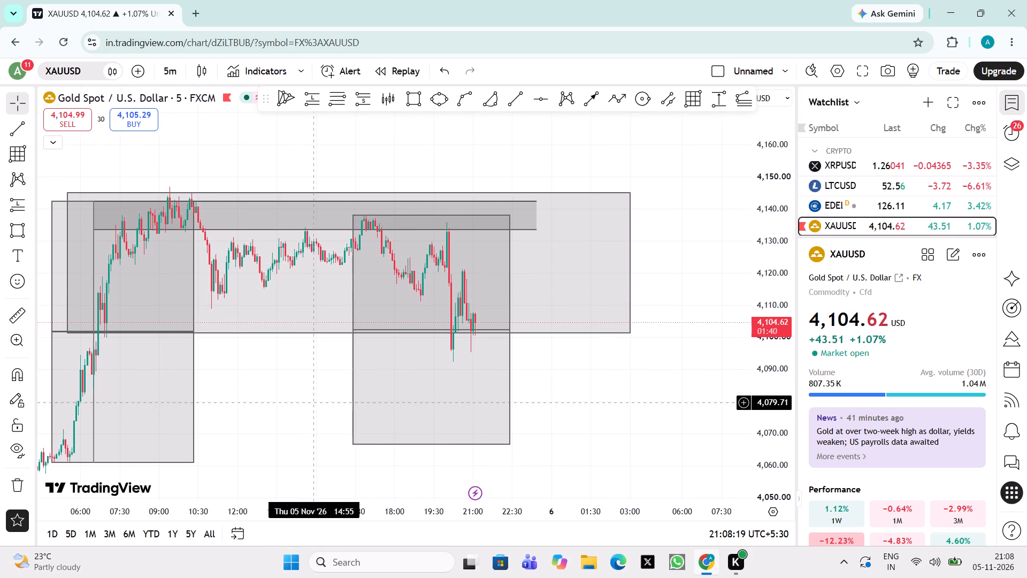
pyautogui.moveTo(313, 402); pyautogui.dragTo(313, 402)
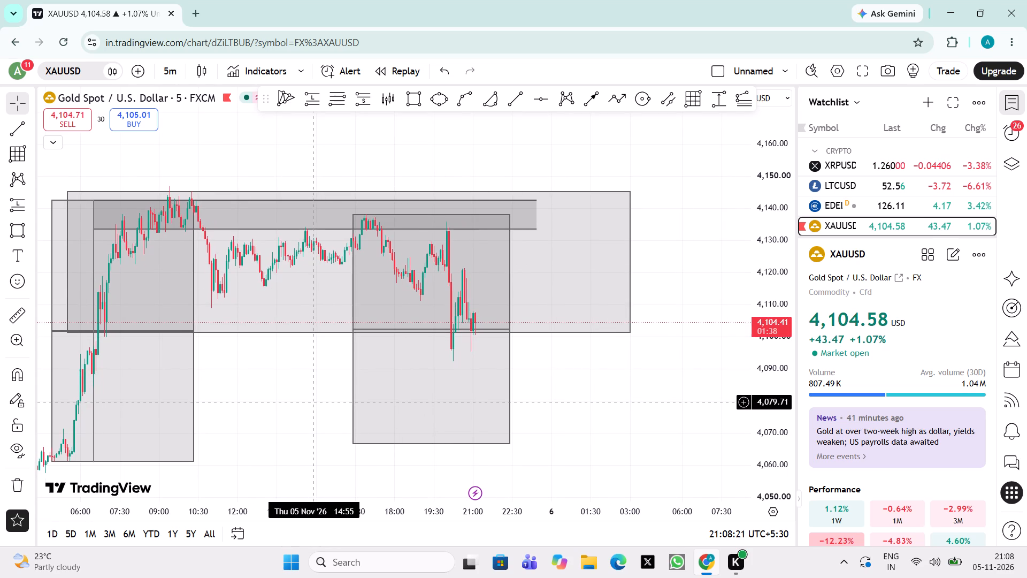
pyautogui.moveTo(313, 402); pyautogui.dragTo(314, 402)
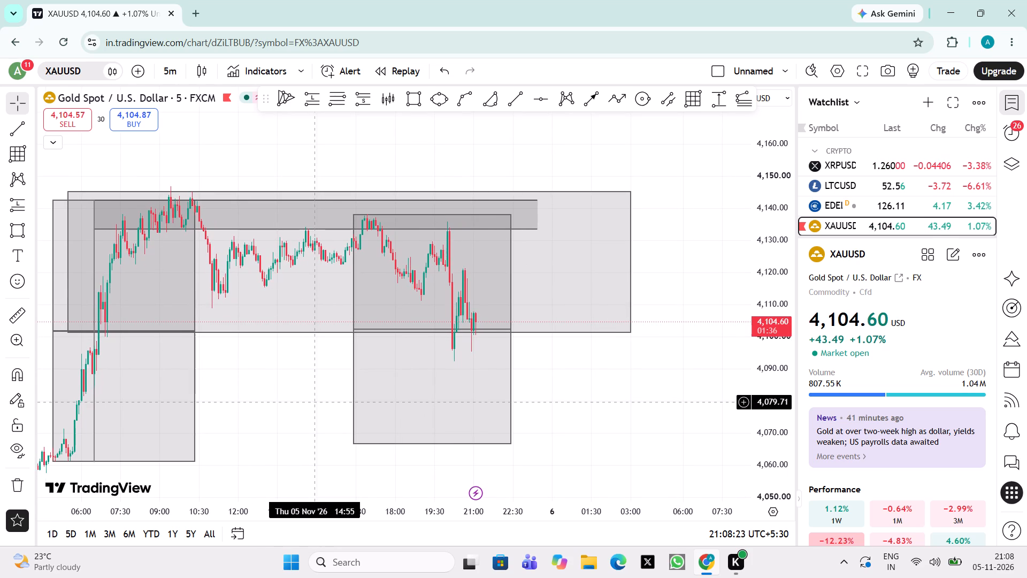
pyautogui.moveTo(314, 402); pyautogui.dragTo(330, 405)
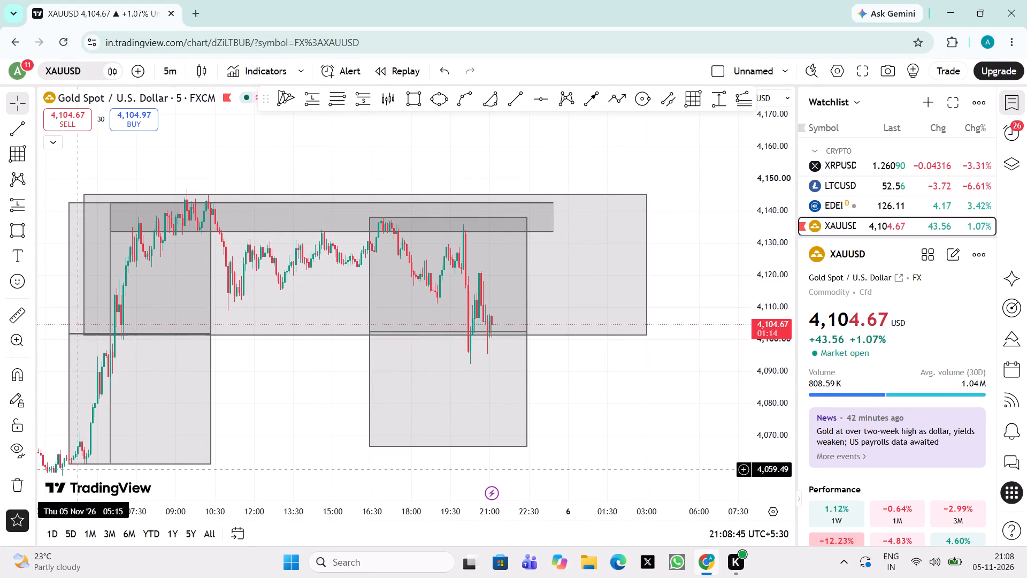
# Examine the rise from the converging trendlines before 5 November into the consolidation, and compare it with the rectangles over the second drop.
pyautogui.moveTo(236, 457); pyautogui.dragTo(425, 367)
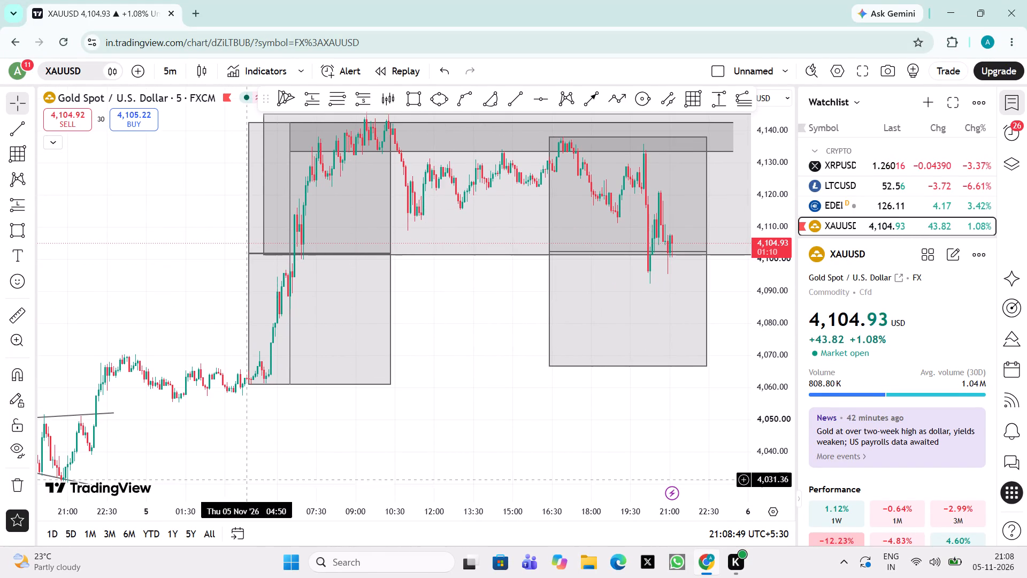
pyautogui.doubleClick(357, 476)
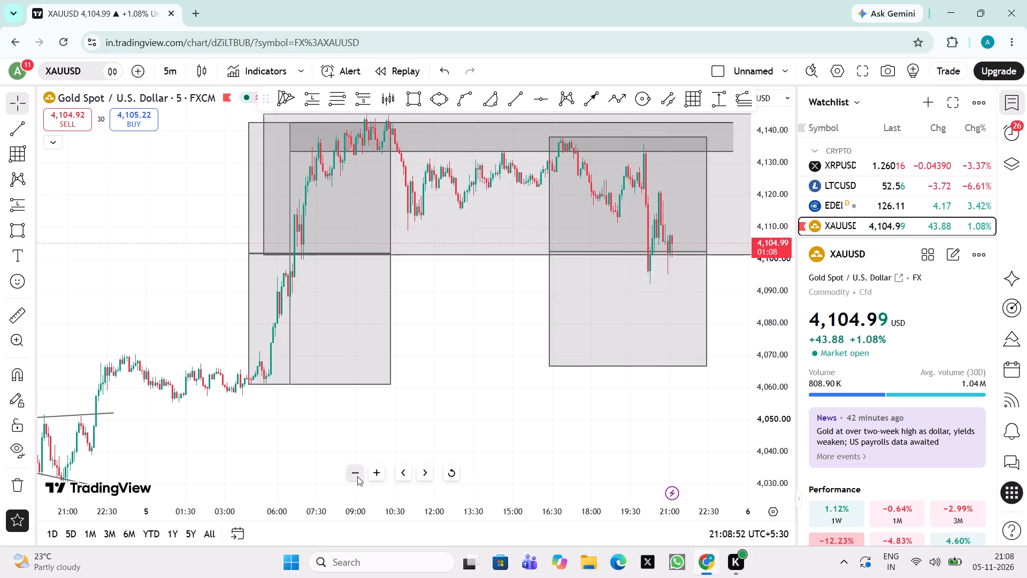
pyautogui.moveTo(491, 421); pyautogui.dragTo(428, 446)
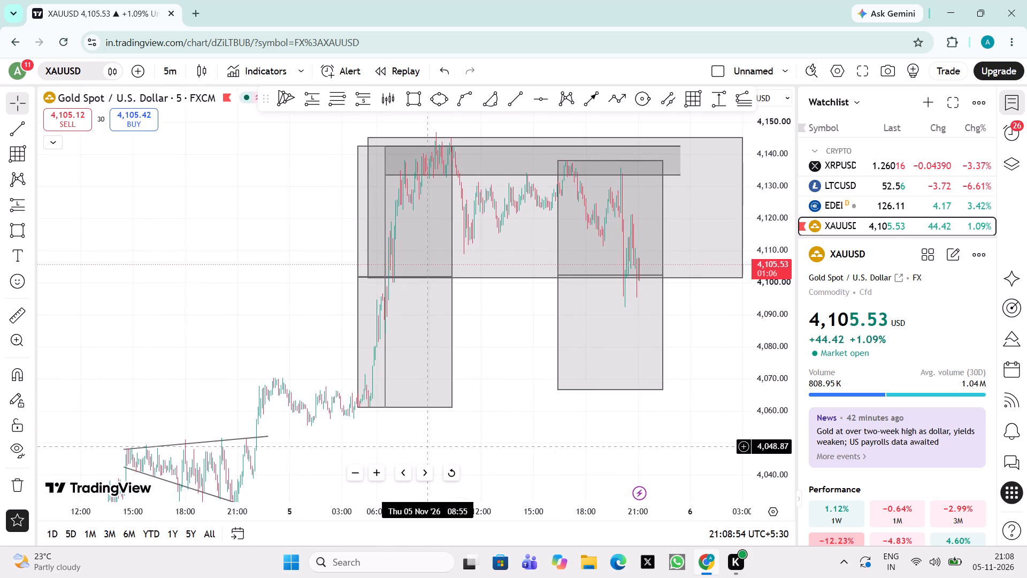
pyautogui.click(375, 473)
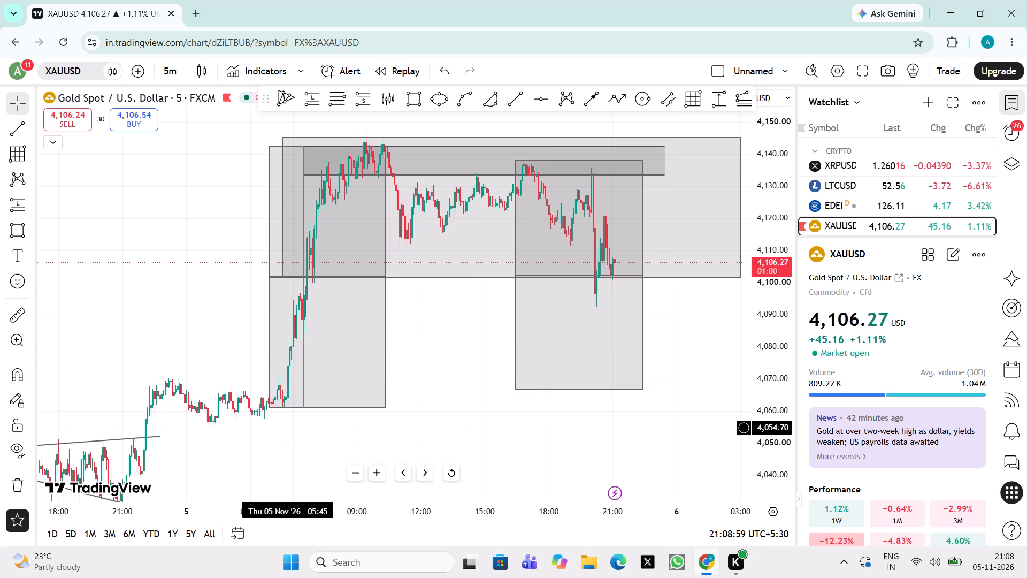
pyautogui.moveTo(441, 394); pyautogui.dragTo(406, 405)
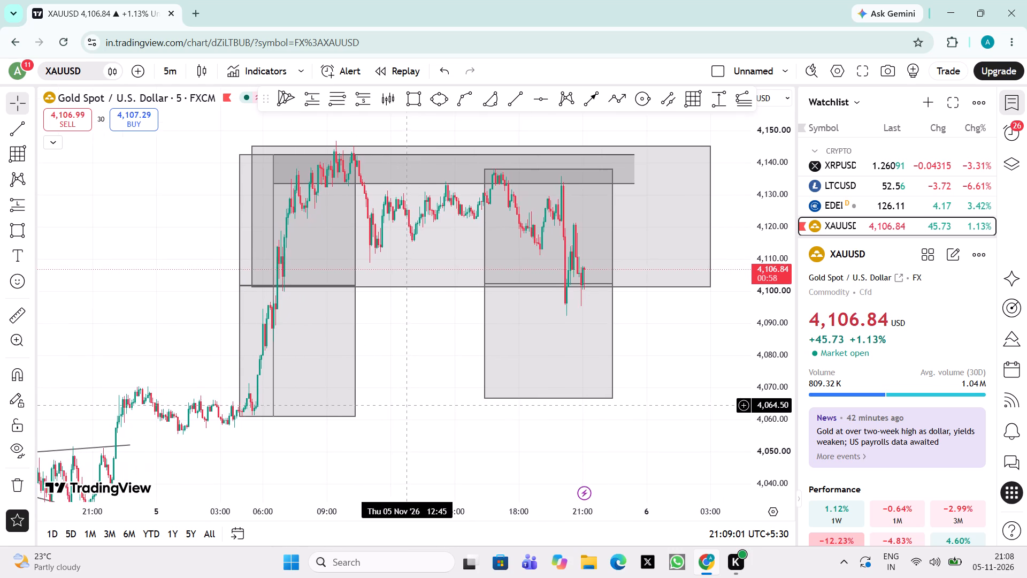
pyautogui.moveTo(406, 405); pyautogui.dragTo(365, 413)
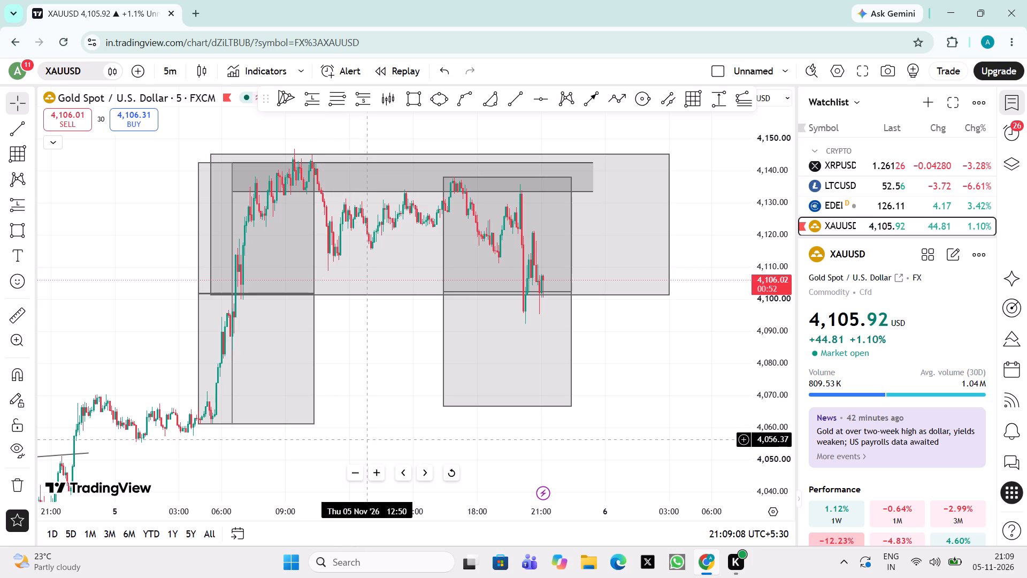
pyautogui.moveTo(367, 439); pyautogui.dragTo(475, 383)
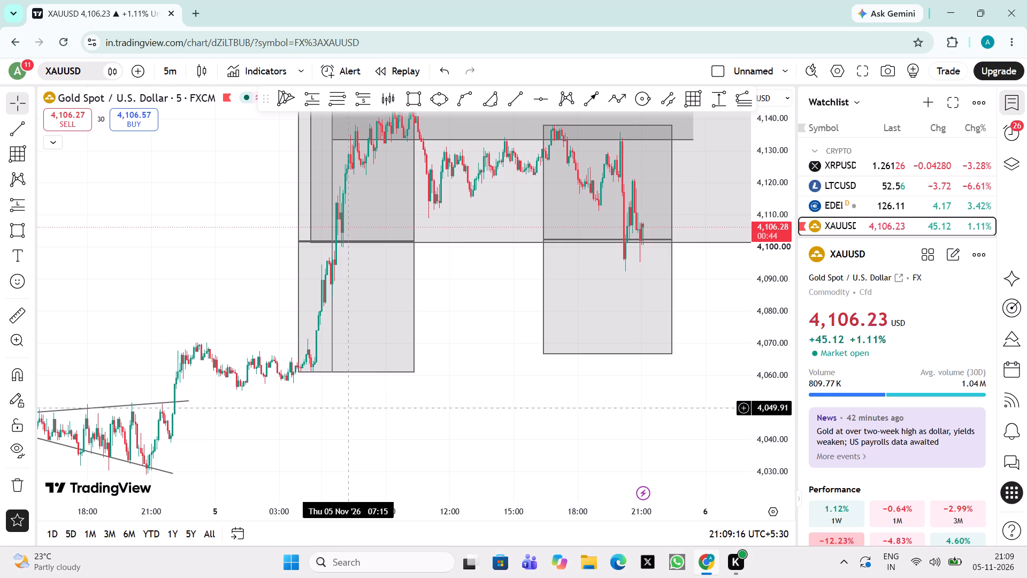
pyautogui.moveTo(466, 405); pyautogui.dragTo(315, 488)
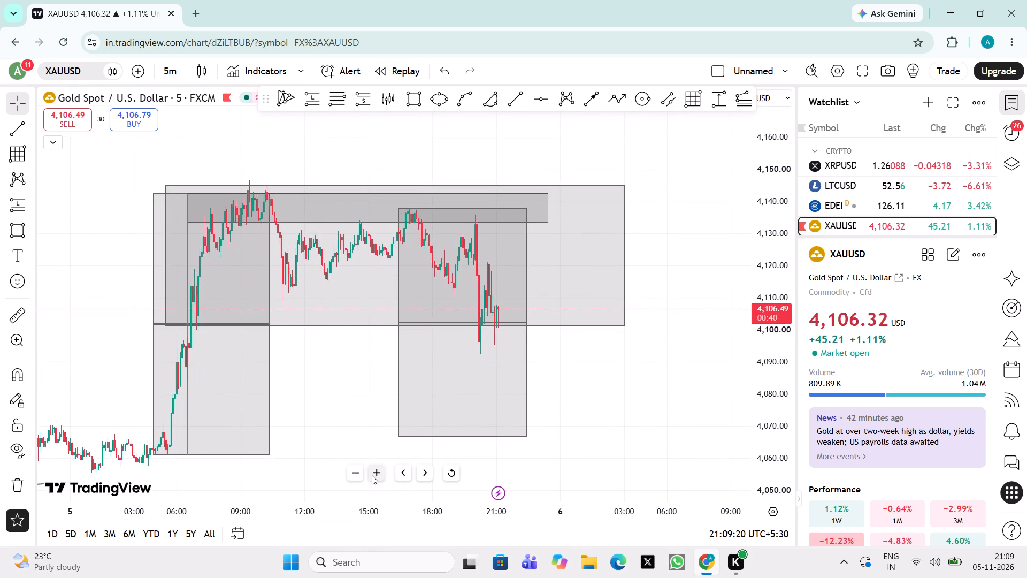
pyautogui.click(372, 475)
pyautogui.moveTo(282, 448); pyautogui.dragTo(399, 419)
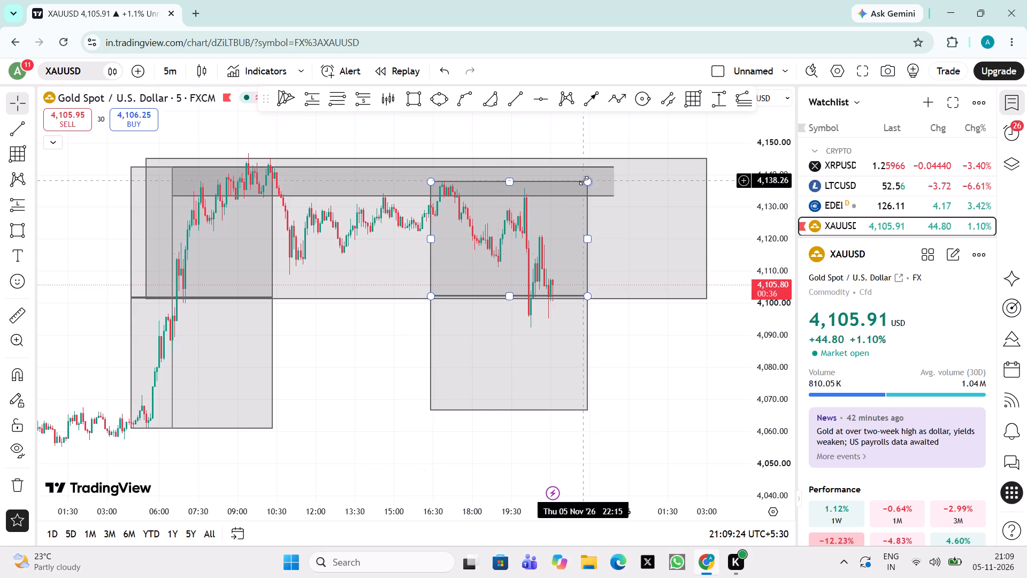
# Draw a Gann box over the second drop from 4,137.64 at 17:10 on 5 November to about 4,098 at 00:15 on 6 November.
pyautogui.click(696, 97)
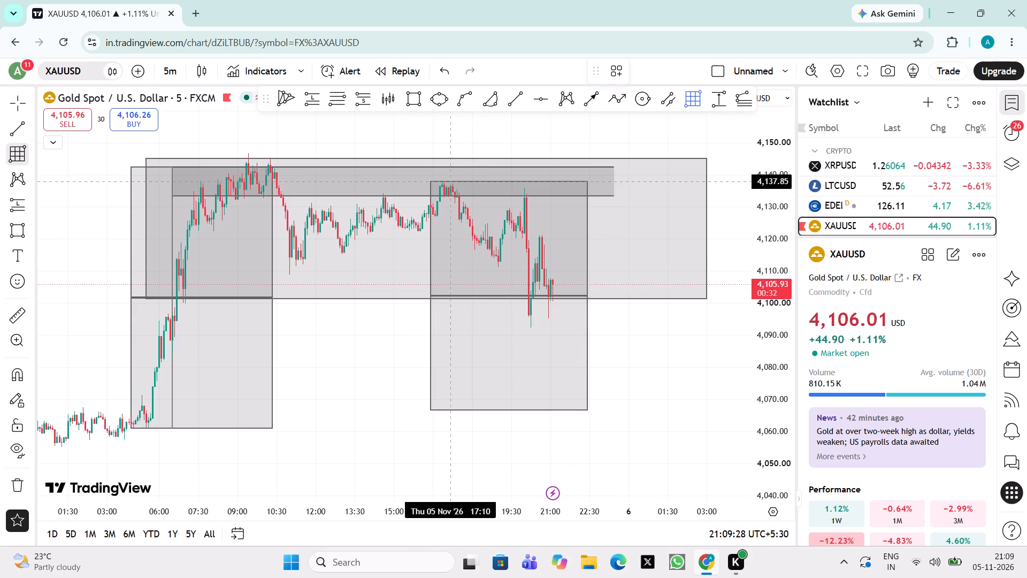
pyautogui.moveTo(451, 182); pyautogui.dragTo(555, 270)
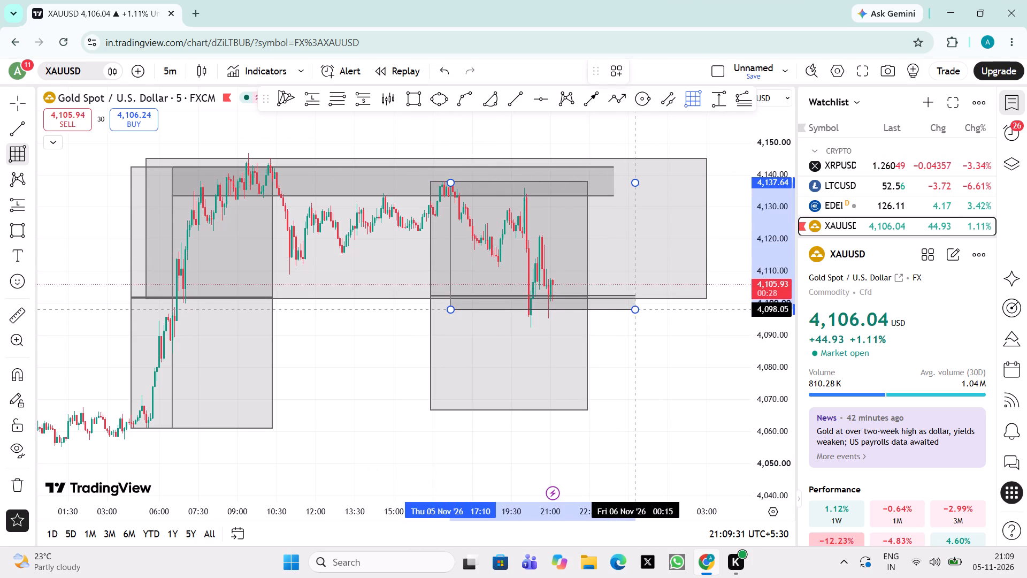
pyautogui.click(635, 309)
# Delete the lower cloned rectangle spanning 4,066.64 to 4,102.33 beneath the second 5 November drop.
pyautogui.moveTo(634, 334); pyautogui.dragTo(653, 341)
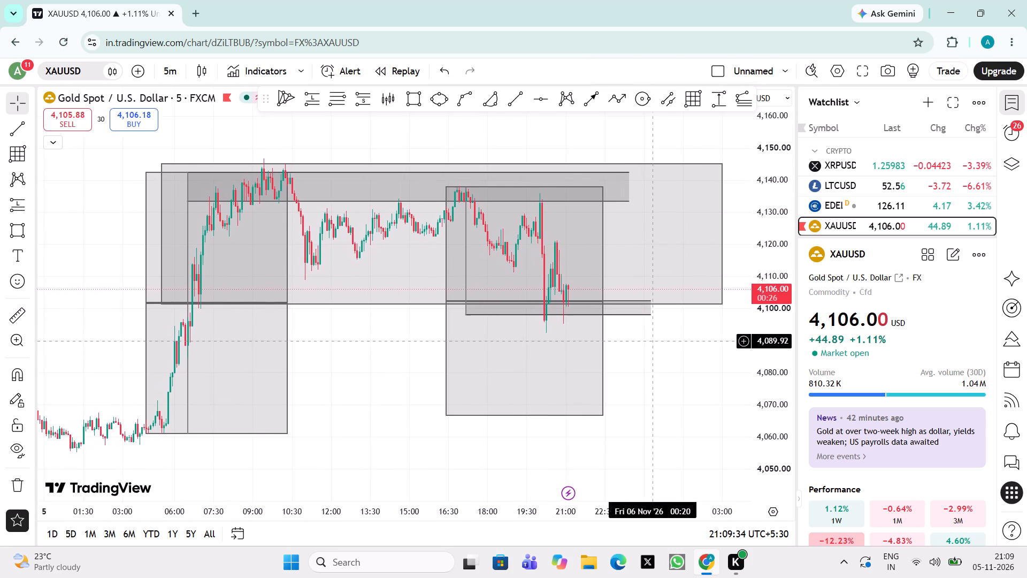
pyautogui.moveTo(653, 341); pyautogui.dragTo(653, 341)
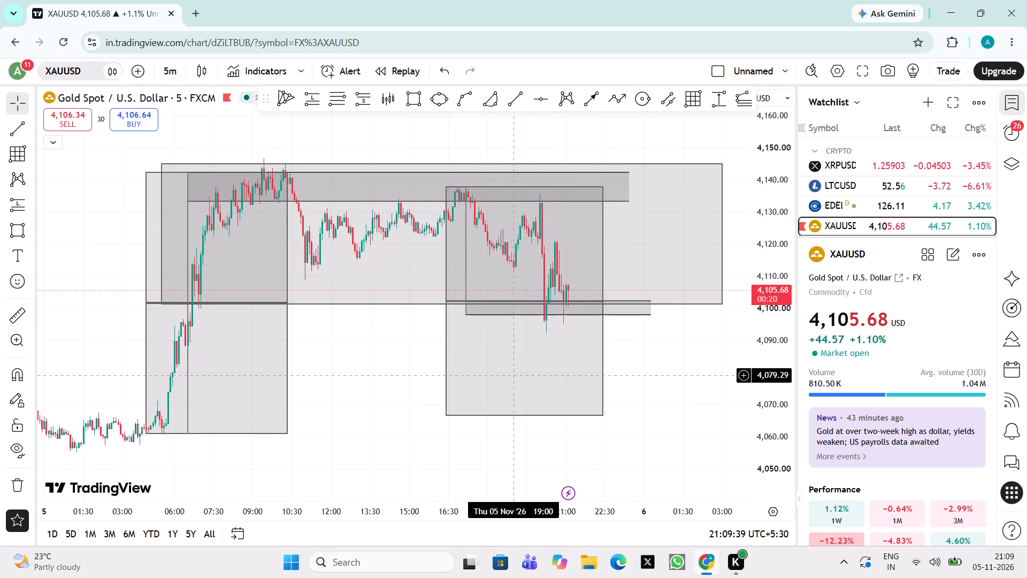
pyautogui.moveTo(368, 421); pyautogui.dragTo(383, 415)
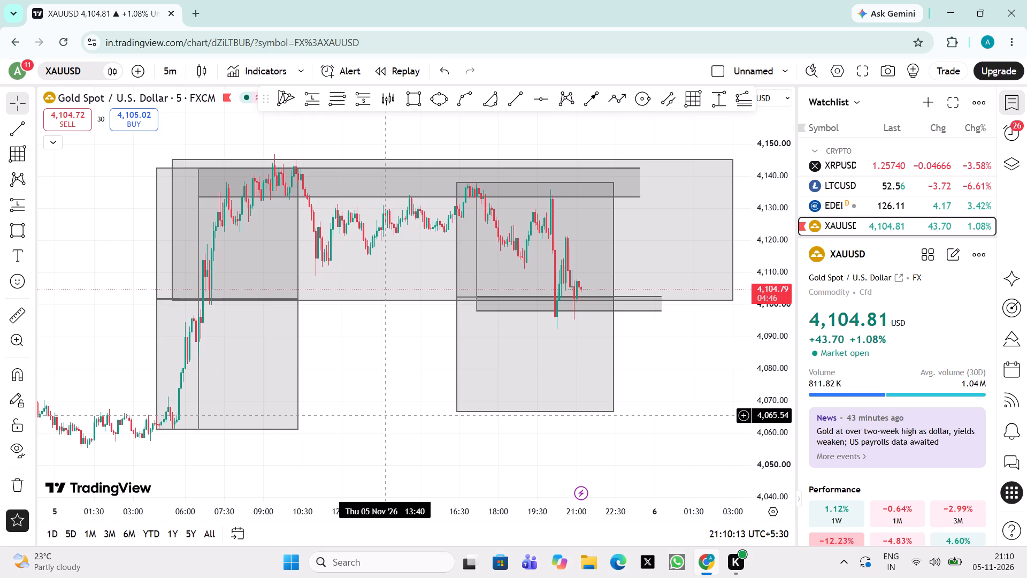
pyautogui.click(614, 366)
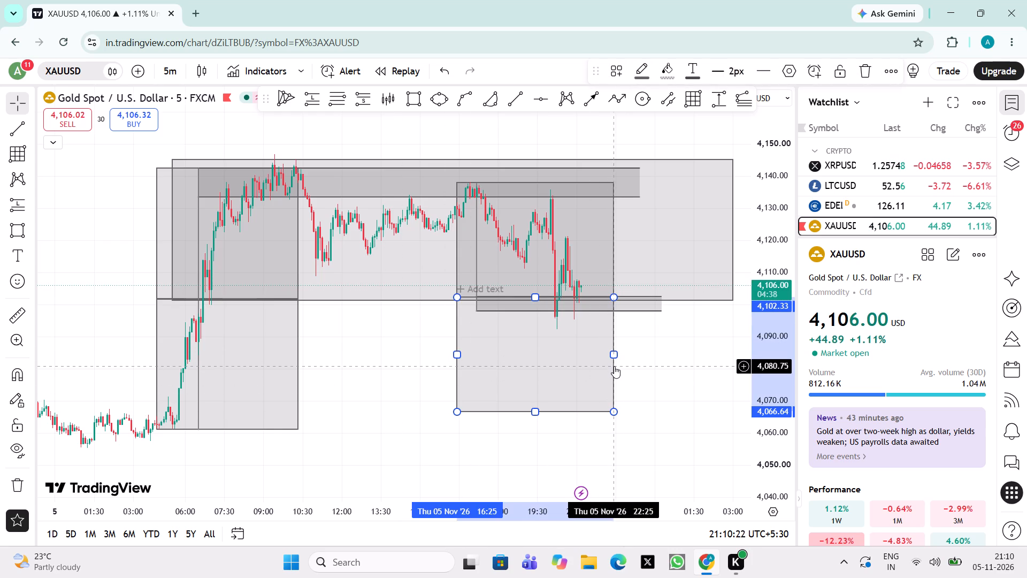
pyautogui.click(863, 73)
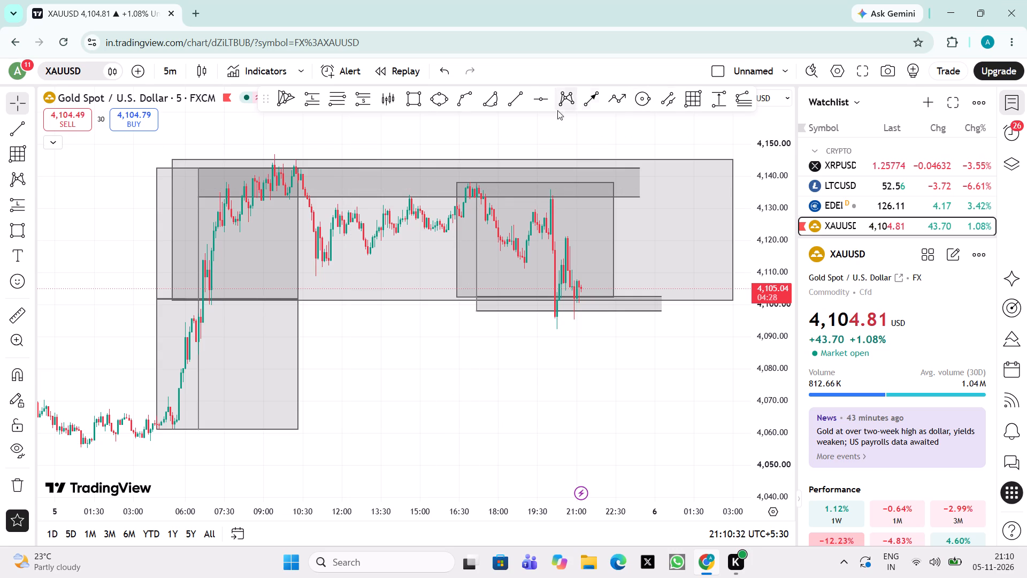
# Draw a Gann box over the first 5 November rise from 4,061.16 at 07:20 to 4,143.68 at 16:45.
pyautogui.click(698, 103)
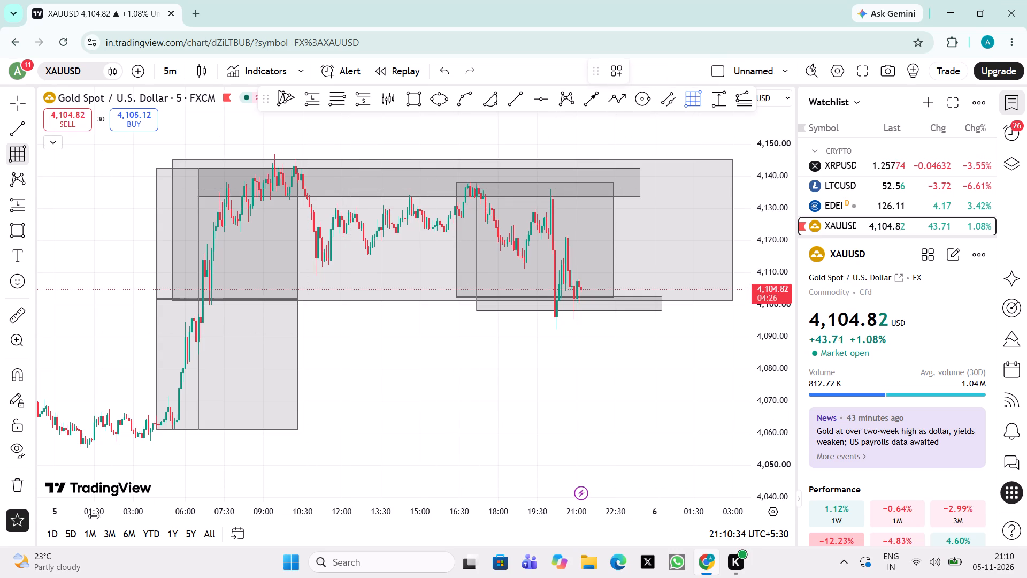
pyautogui.moveTo(220, 429); pyautogui.dragTo(298, 279)
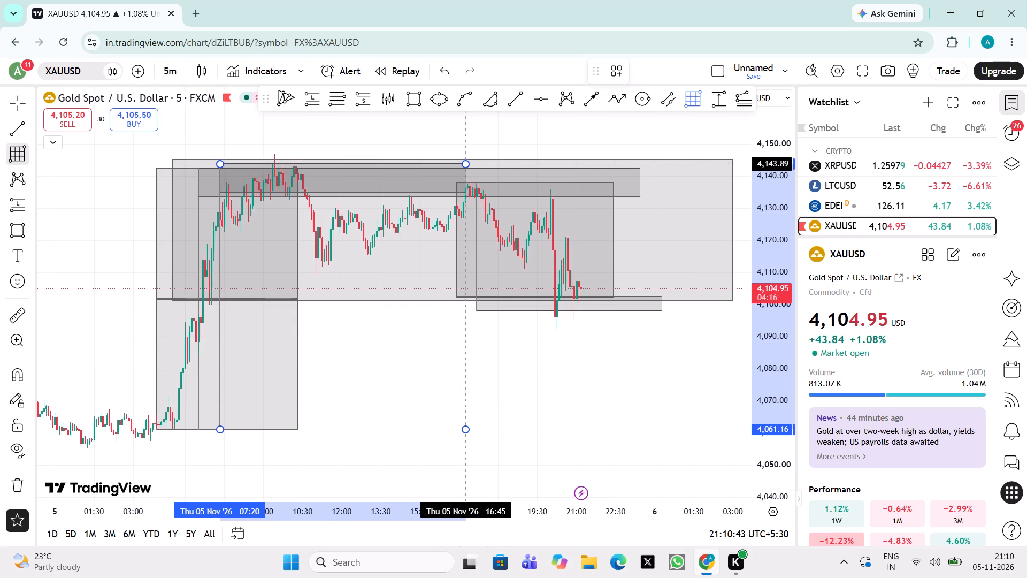
pyautogui.click(465, 164)
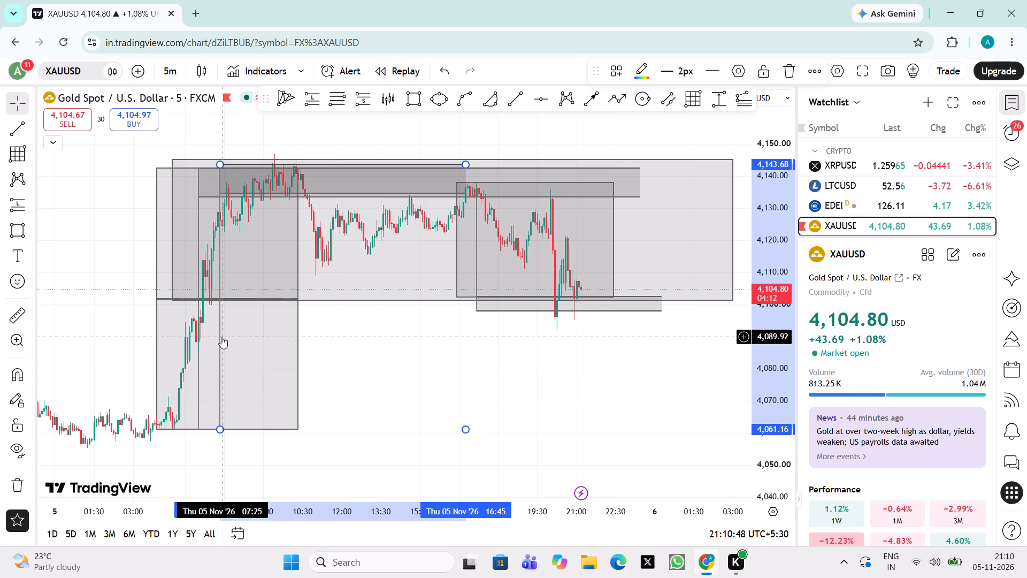
# Move the new Gann box onto the late 5 November low, starting from 4,092.42 at 20:20 and ending at 06:45 on 6 November.
pyautogui.moveTo(220, 336); pyautogui.dragTo(565, 235)
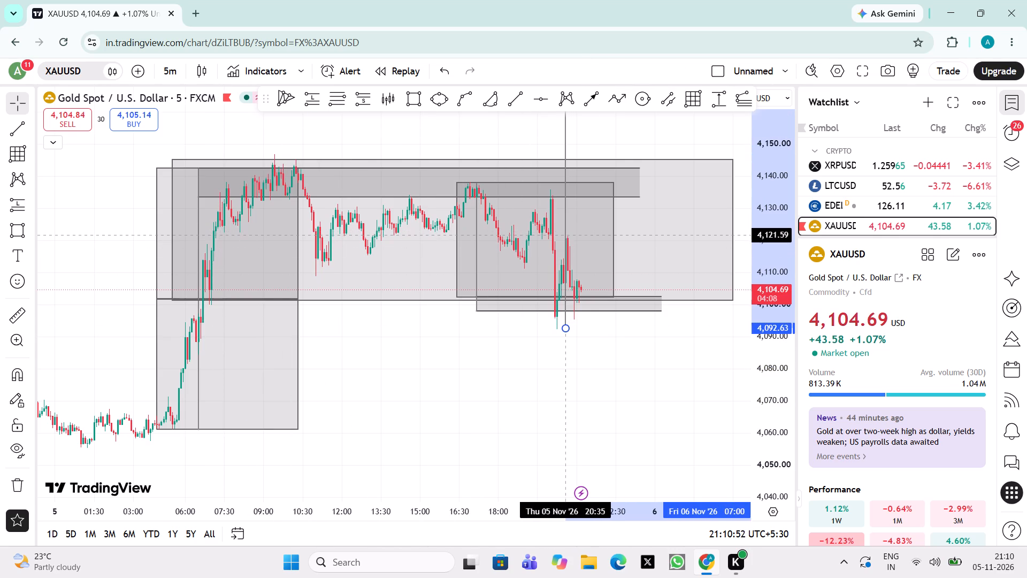
pyautogui.moveTo(565, 235); pyautogui.dragTo(558, 235)
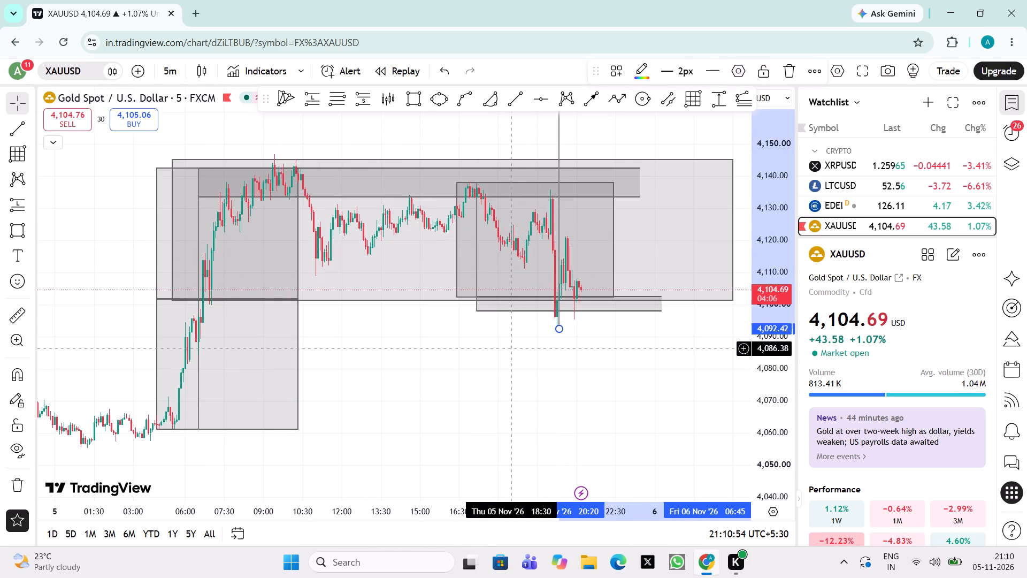
pyautogui.moveTo(512, 348); pyautogui.dragTo(352, 448)
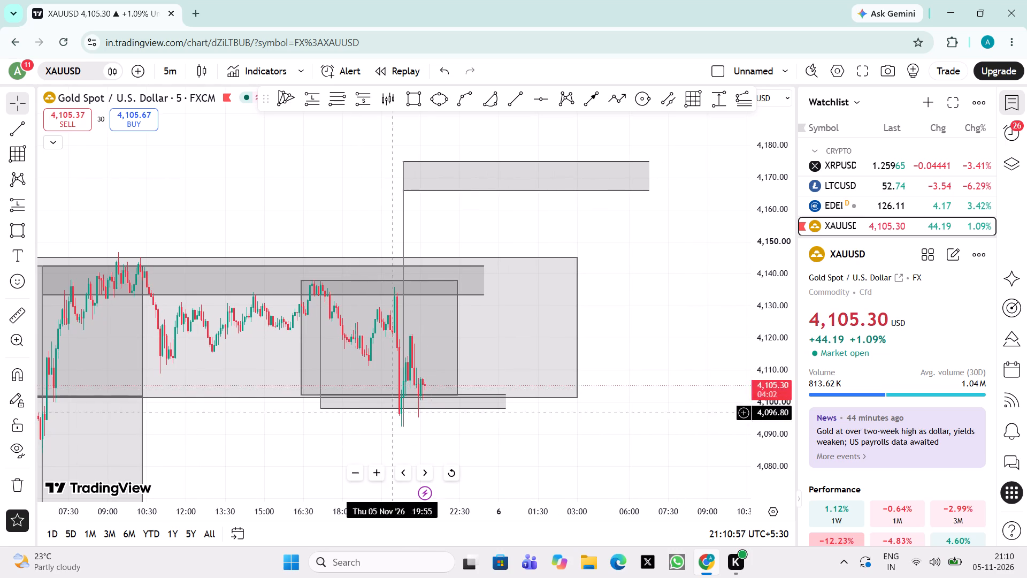